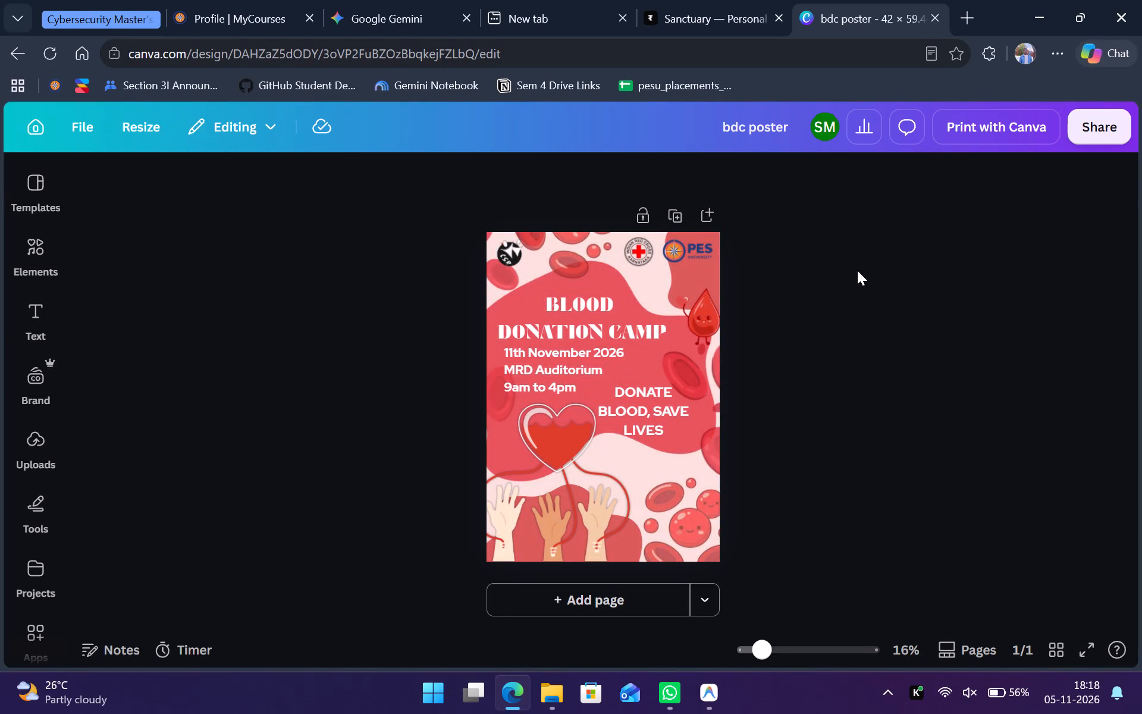
Create a resized copy of the blood donation poster as an Instagram Post (4:5), 1080 × 1350 px, and open that copy.
{"action": "left_click", "coordinate": [140, 118]}
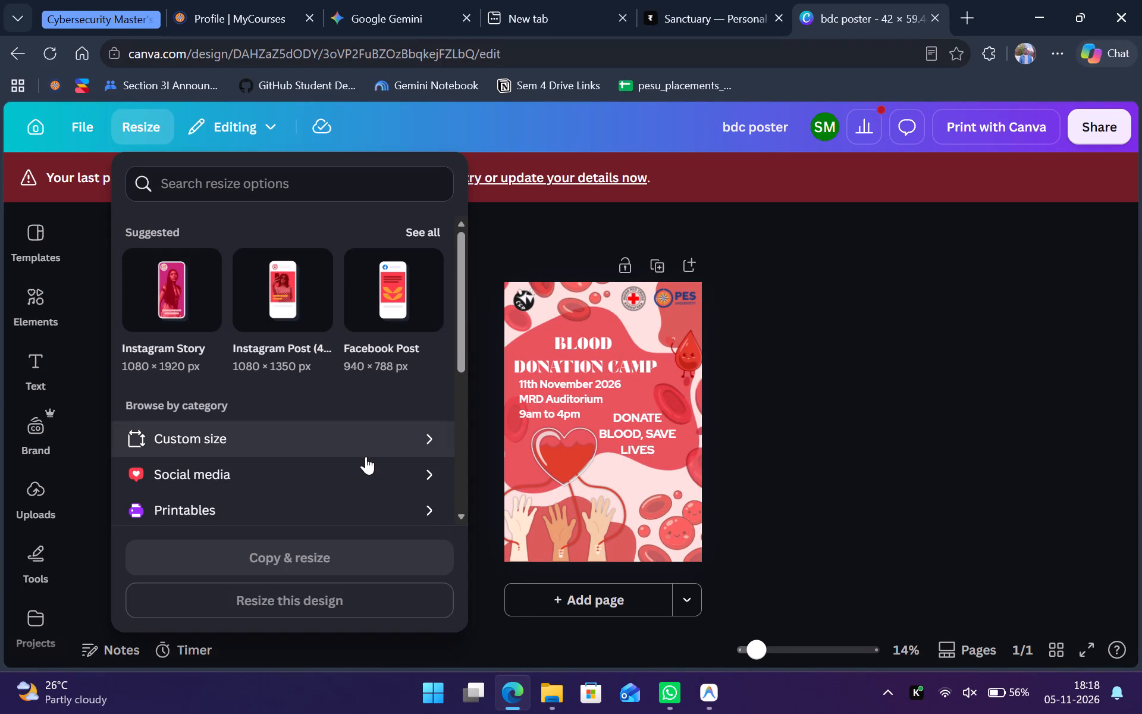
{"action": "left_click", "coordinate": [262, 296]}
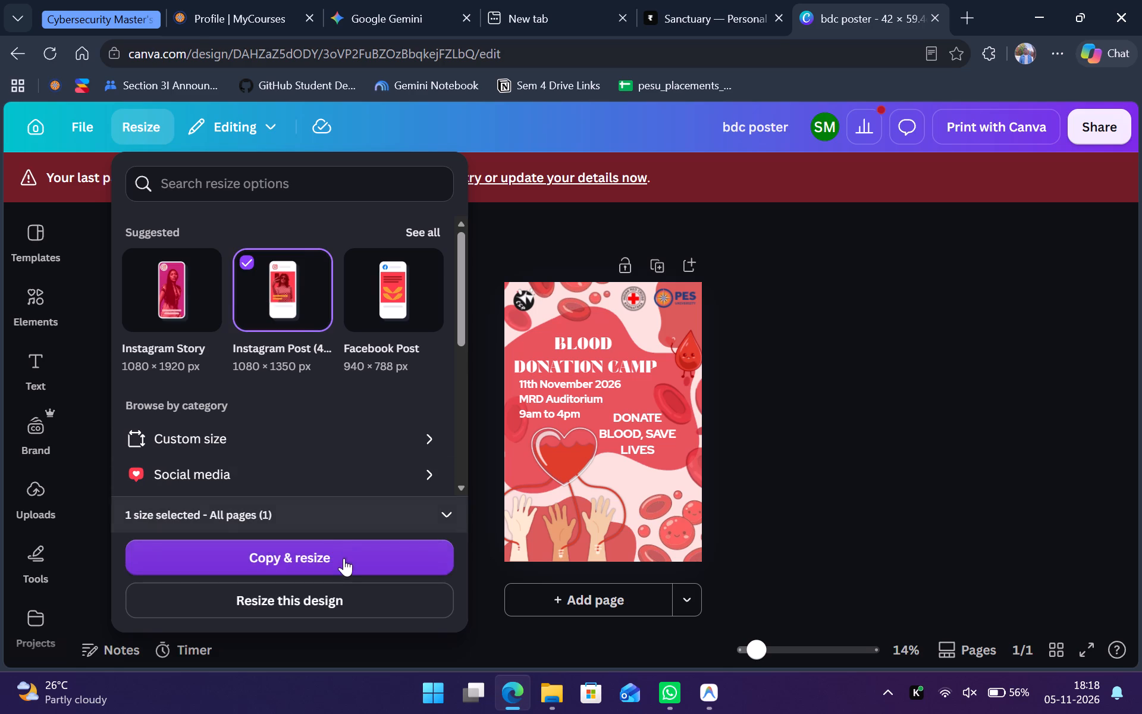
{"action": "left_click", "coordinate": [331, 554]}
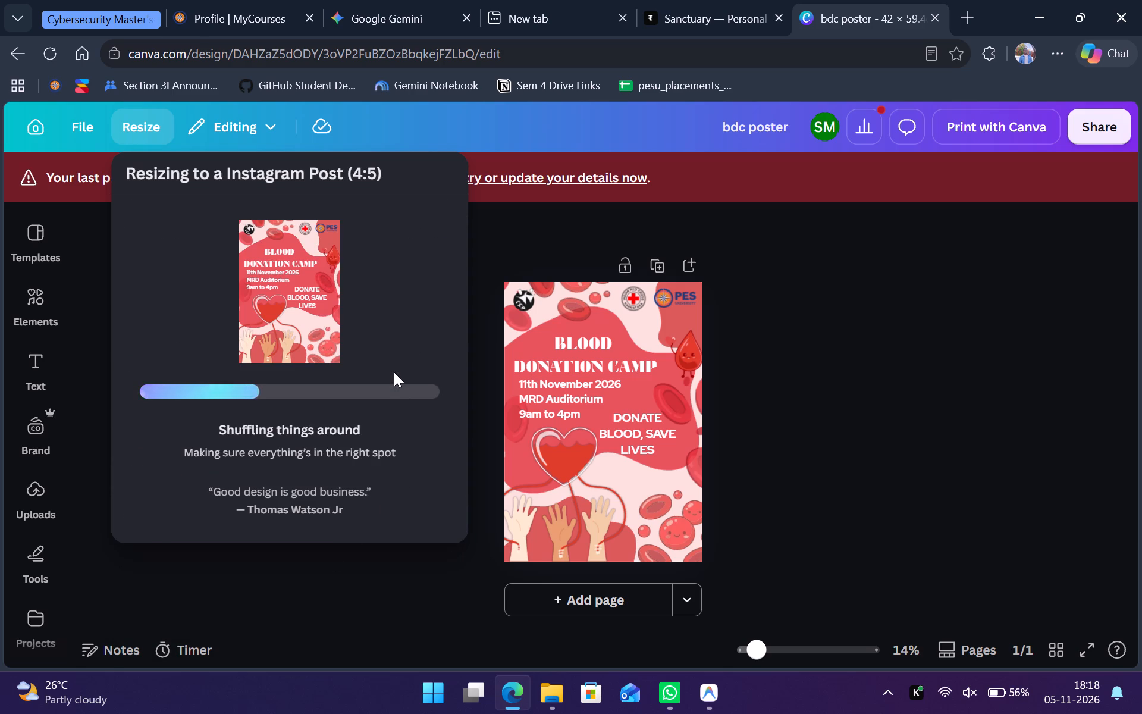
{"action": "left_click", "coordinate": [320, 328]}
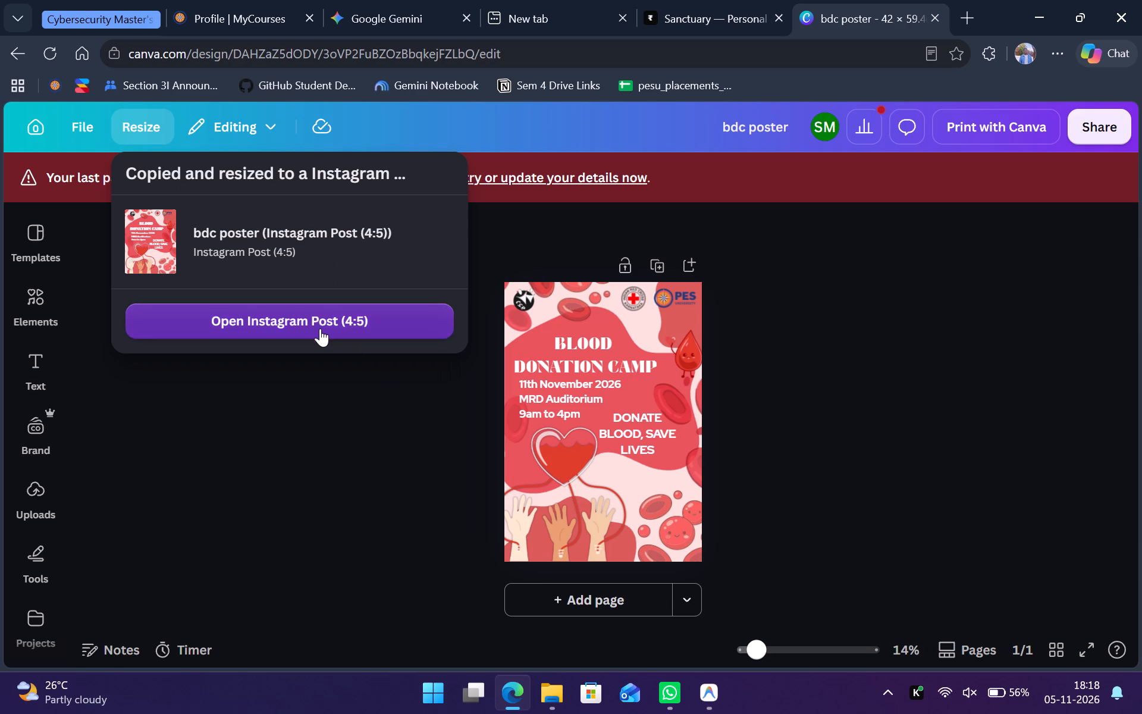
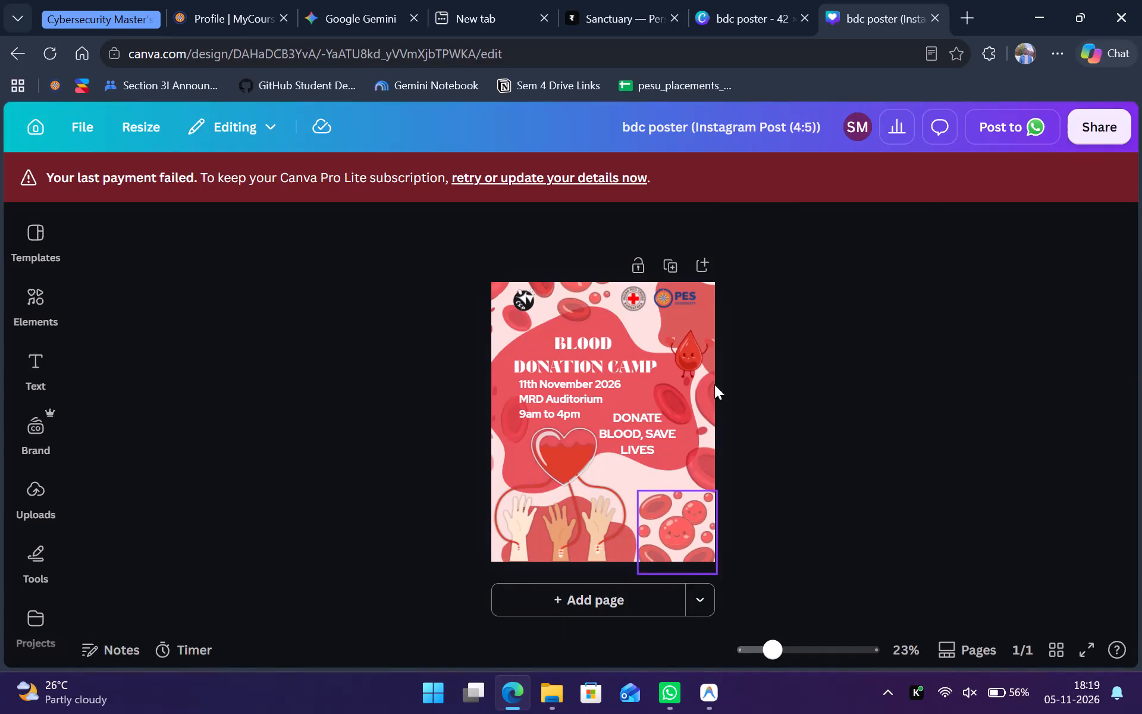
Rename the Instagram Post copy of the blood donation poster as "BDC Odd IG Post".
{"action": "right_click_drag", "start_coordinate": [719, 280], "coordinate": [717, 243]}
{"action": "left_click", "coordinate": [670, 124]}
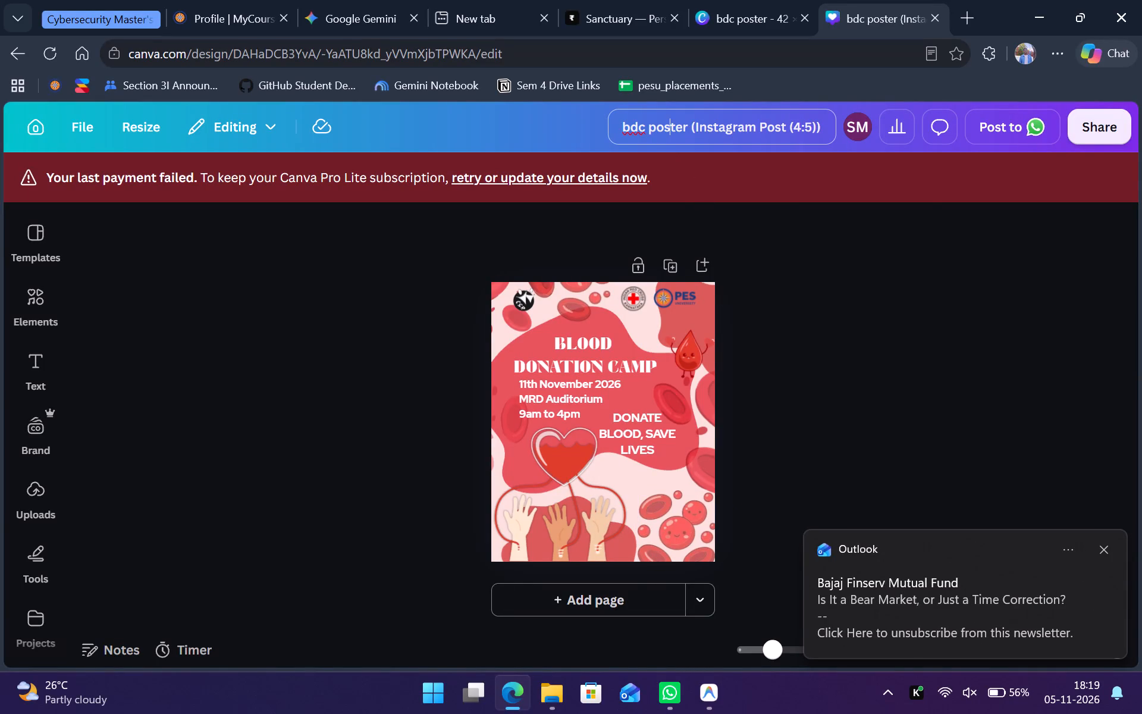
{"action": "key", "text": "ctrl+a"}
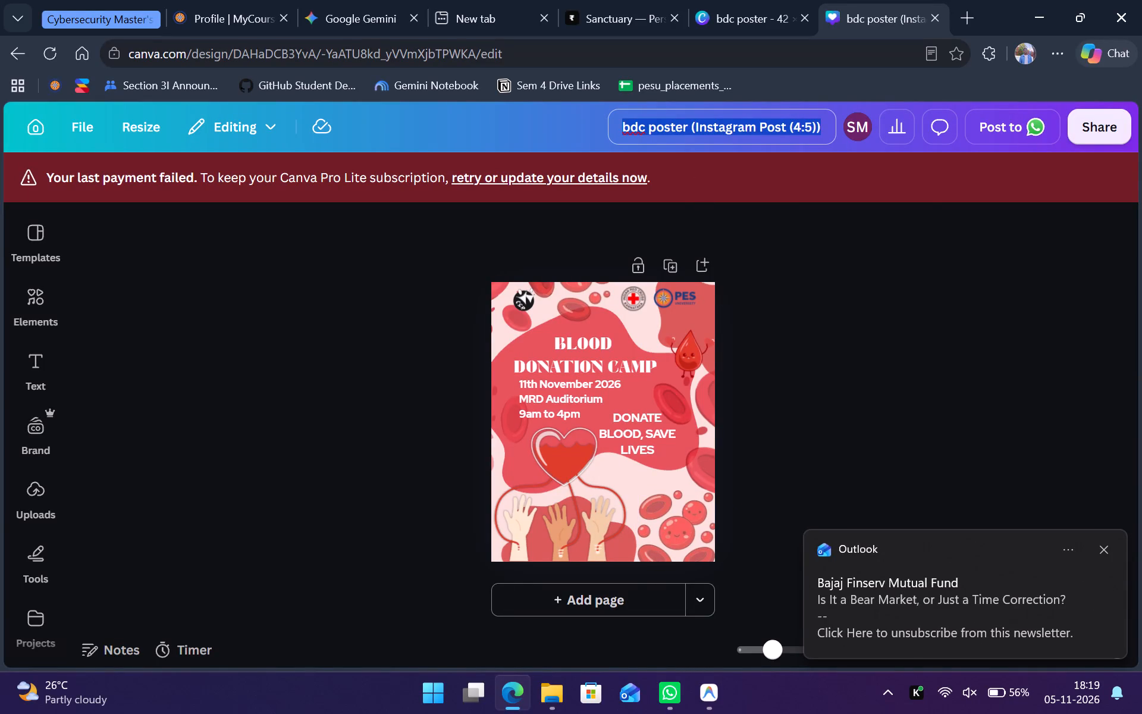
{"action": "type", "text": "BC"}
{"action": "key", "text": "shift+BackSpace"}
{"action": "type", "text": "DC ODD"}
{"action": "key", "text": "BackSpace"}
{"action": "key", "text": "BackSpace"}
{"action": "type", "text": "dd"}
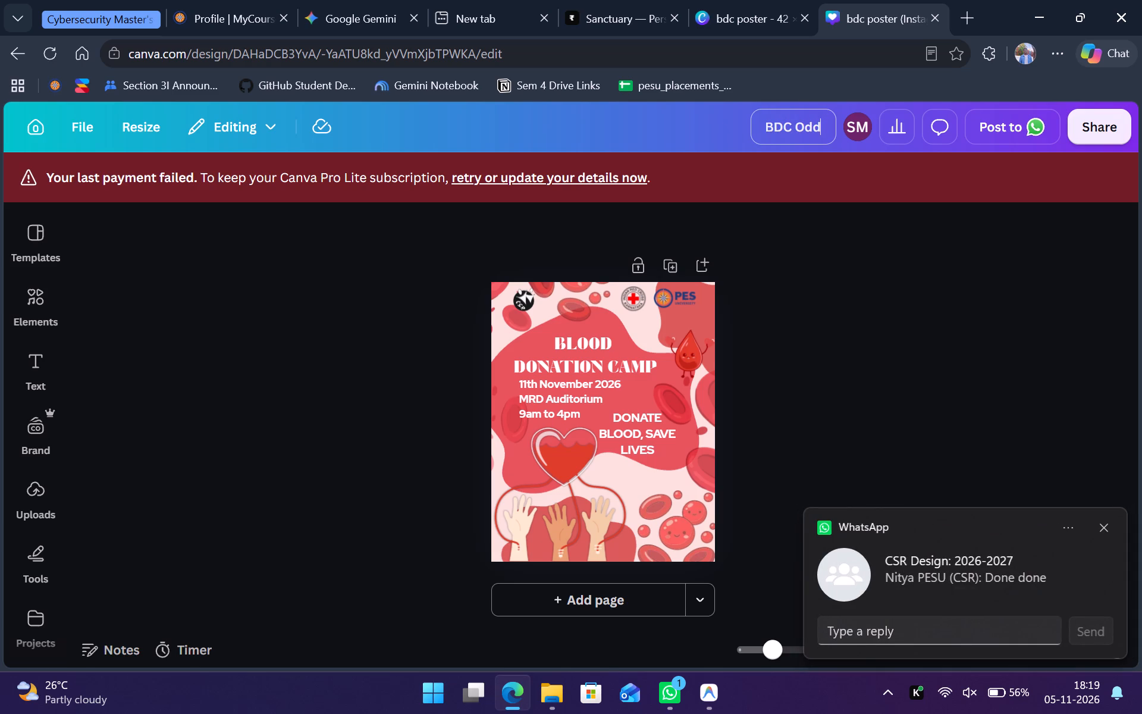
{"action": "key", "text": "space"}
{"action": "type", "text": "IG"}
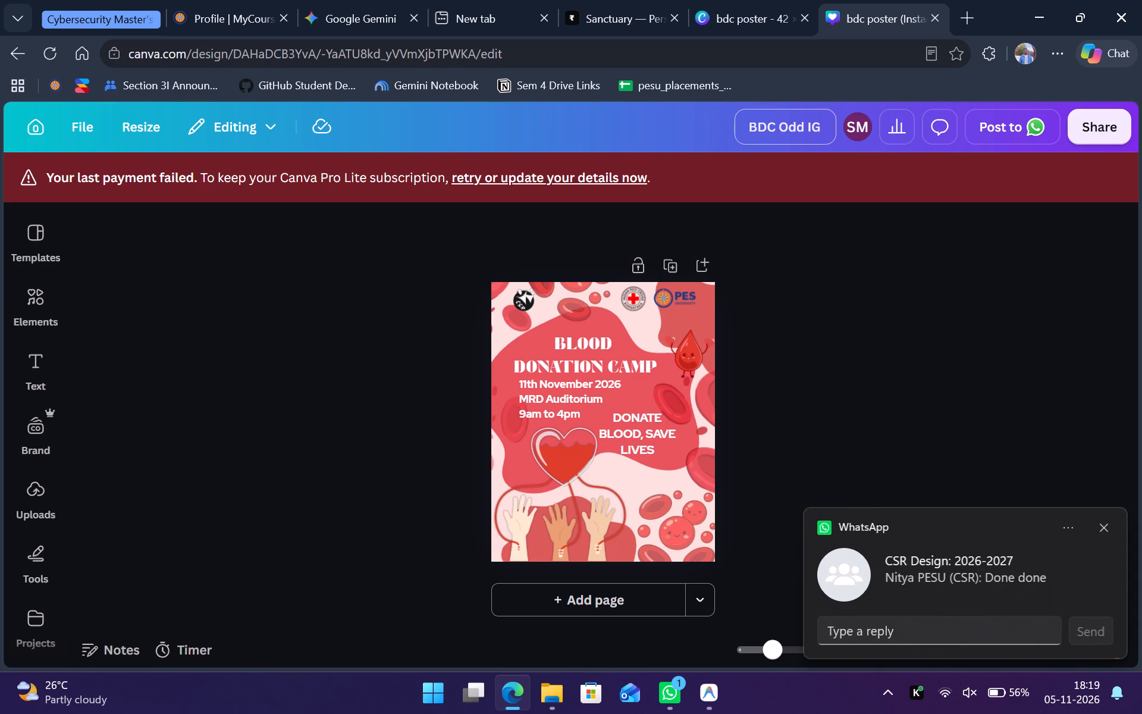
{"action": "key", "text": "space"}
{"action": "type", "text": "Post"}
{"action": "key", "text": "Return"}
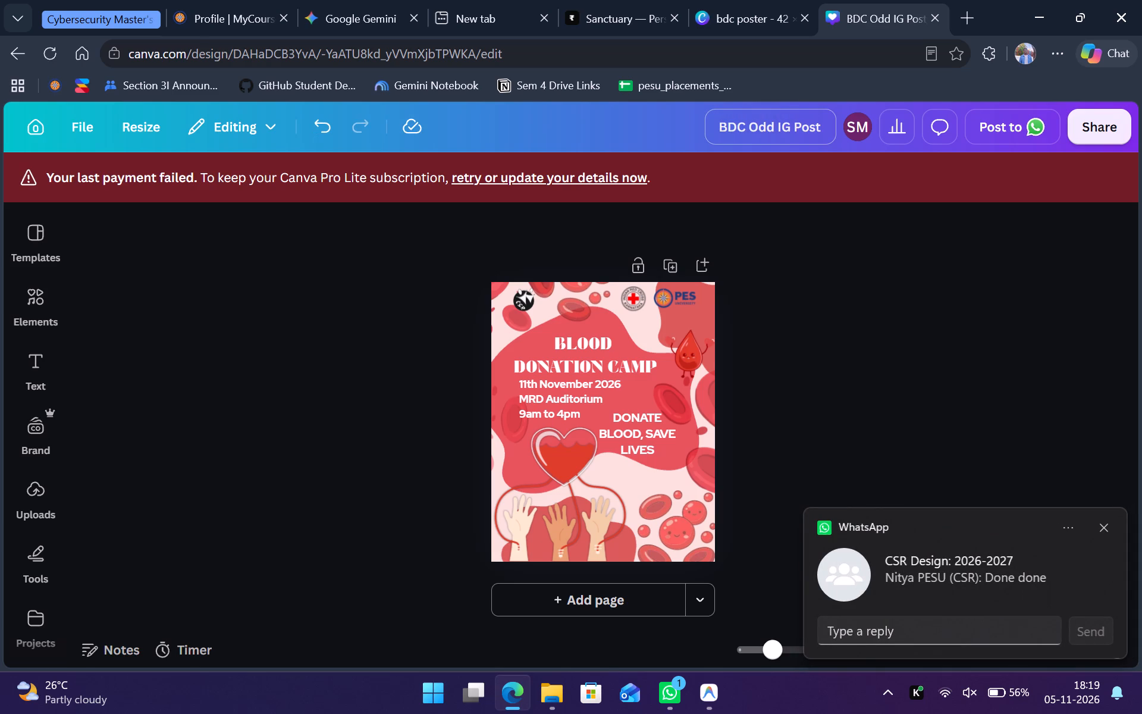
Switch to the original blood donation poster design and rename it as "BDC Odd Poster (main)".
{"action": "left_click", "coordinate": [725, 0]}
{"action": "double_click", "coordinate": [761, 126]}
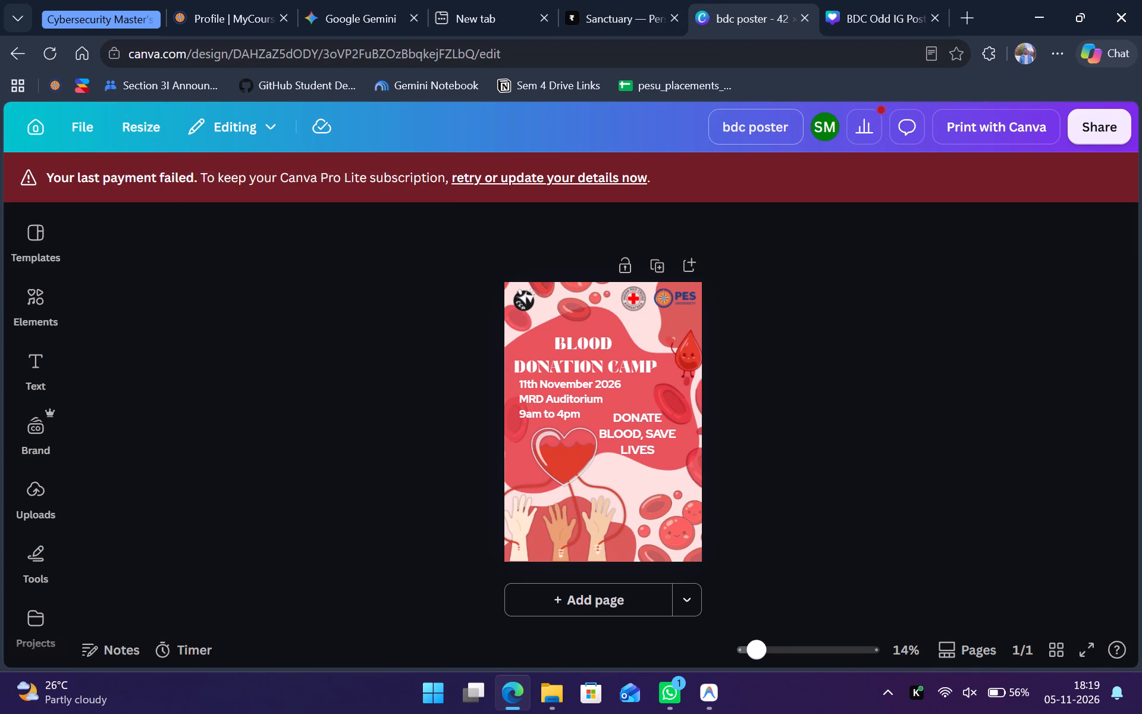
{"action": "left_click", "coordinate": [761, 126]}
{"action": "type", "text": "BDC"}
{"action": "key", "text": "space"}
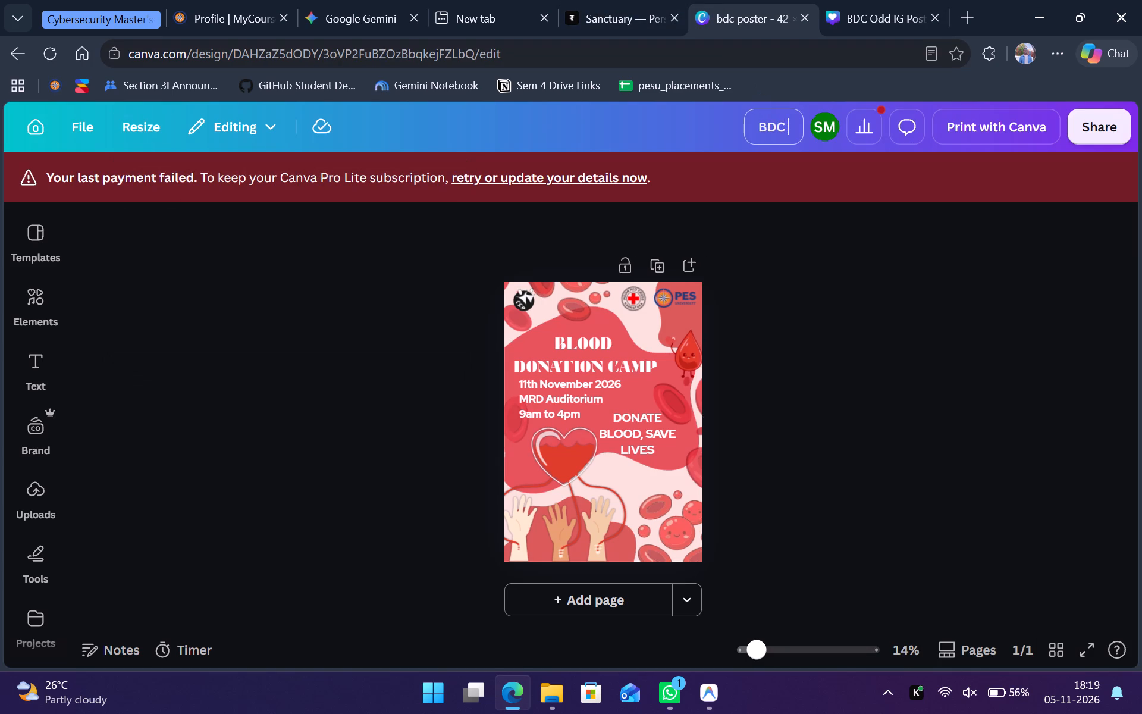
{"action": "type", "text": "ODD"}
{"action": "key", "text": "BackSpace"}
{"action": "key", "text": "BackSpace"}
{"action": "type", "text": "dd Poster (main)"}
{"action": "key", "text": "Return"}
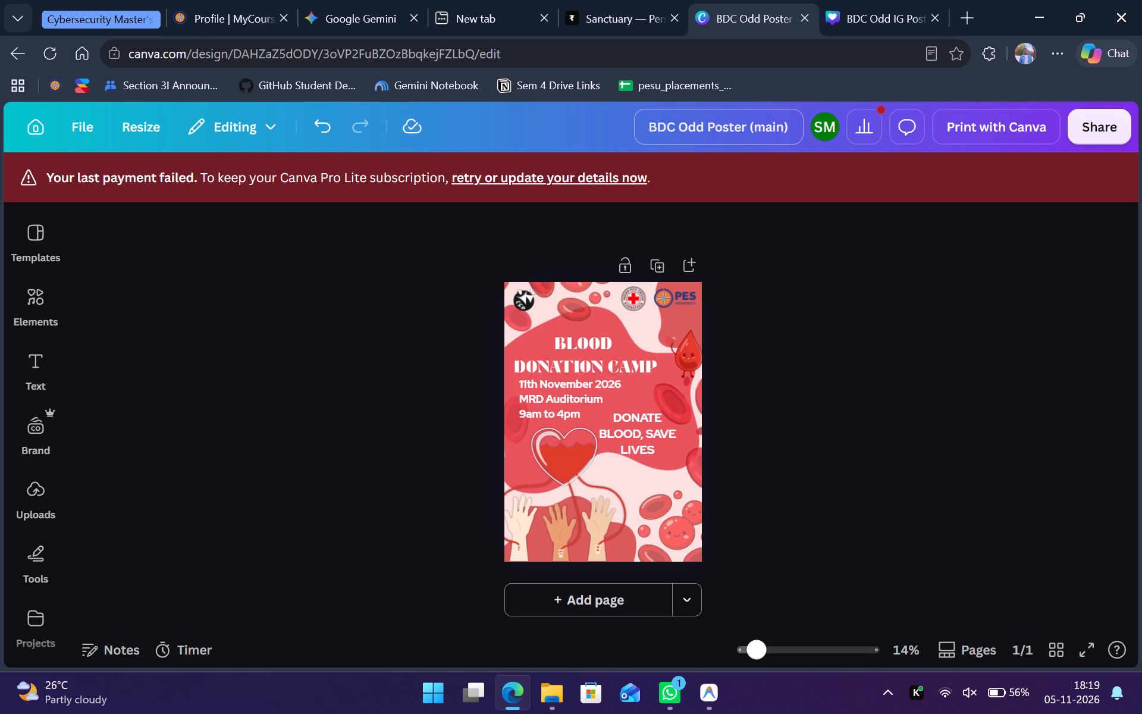
{"action": "left_click", "coordinate": [1036, 261]}
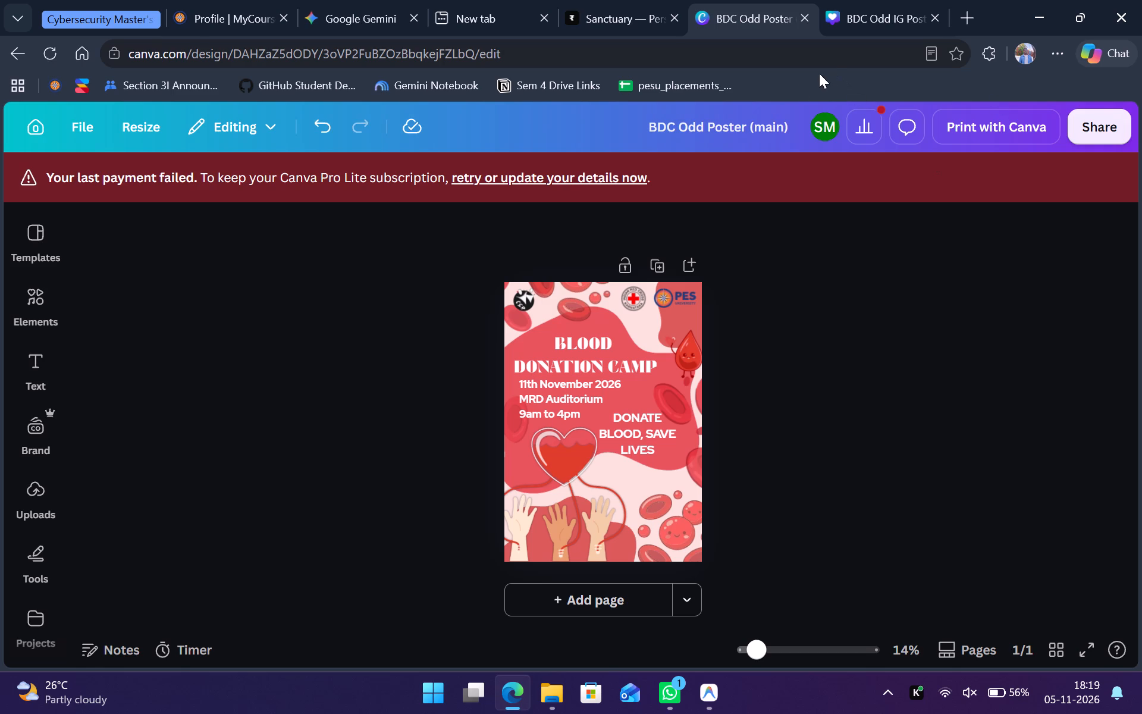
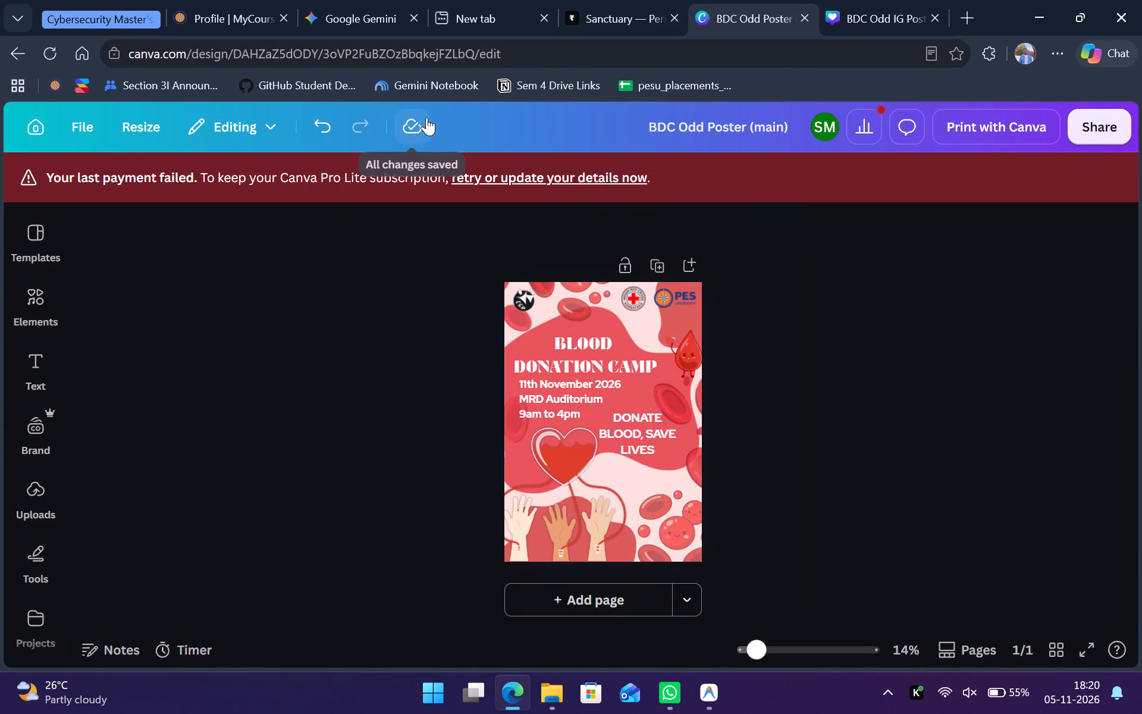
Set a custom resize size for the main blood donation poster of 511 px width and 255 px height.
{"action": "left_click", "coordinate": [150, 126]}
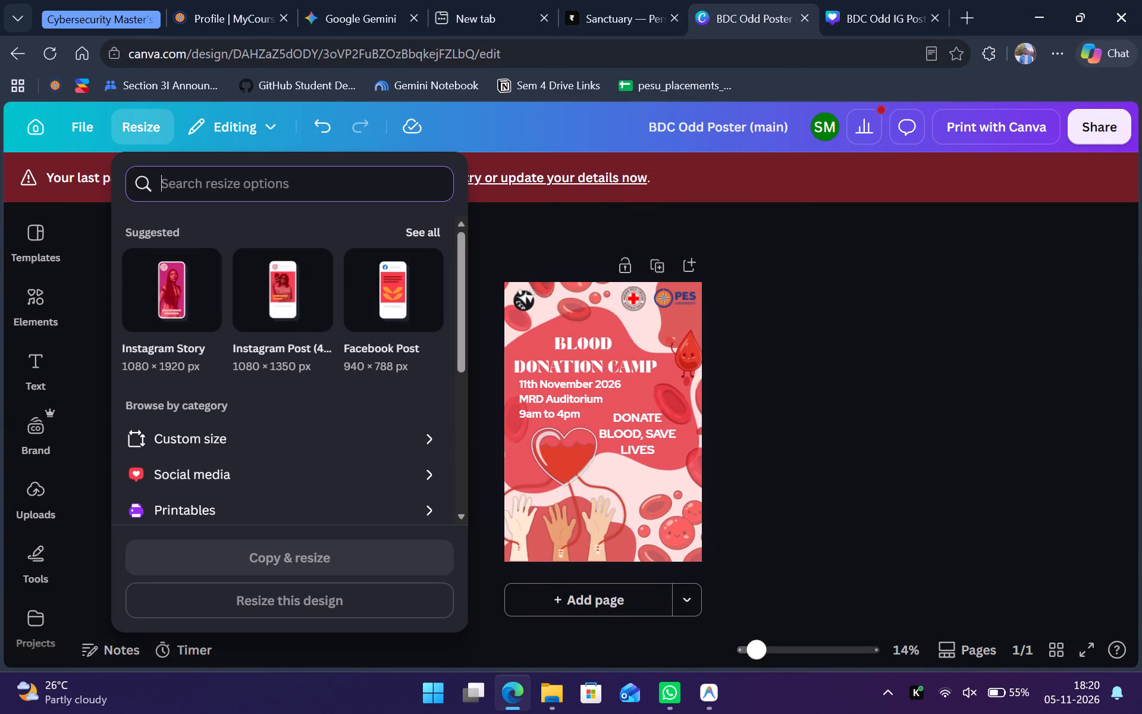
{"action": "left_click", "coordinate": [215, 444]}
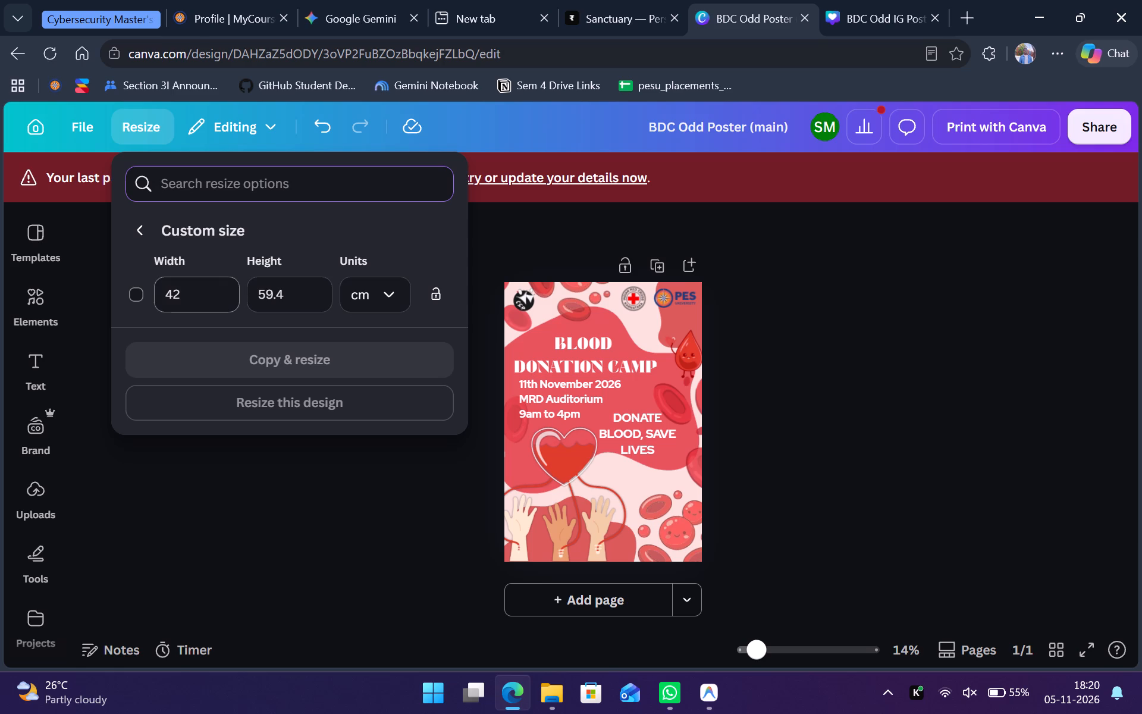
{"action": "left_click_drag", "start_coordinate": [218, 289], "coordinate": [165, 292]}
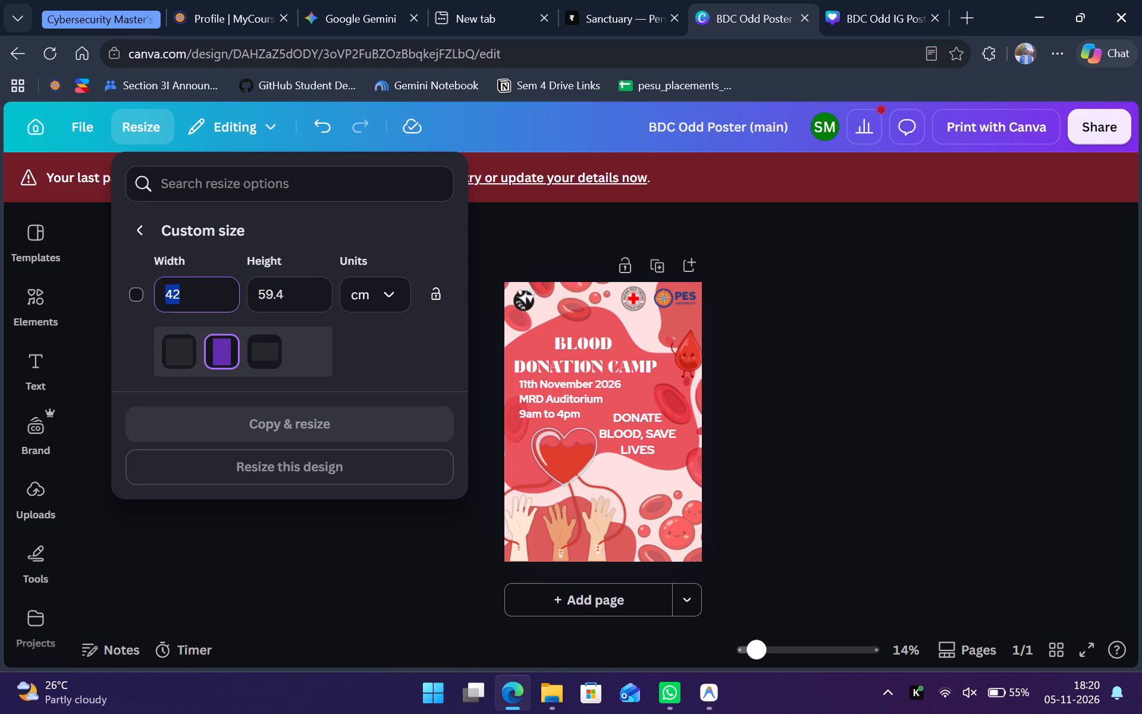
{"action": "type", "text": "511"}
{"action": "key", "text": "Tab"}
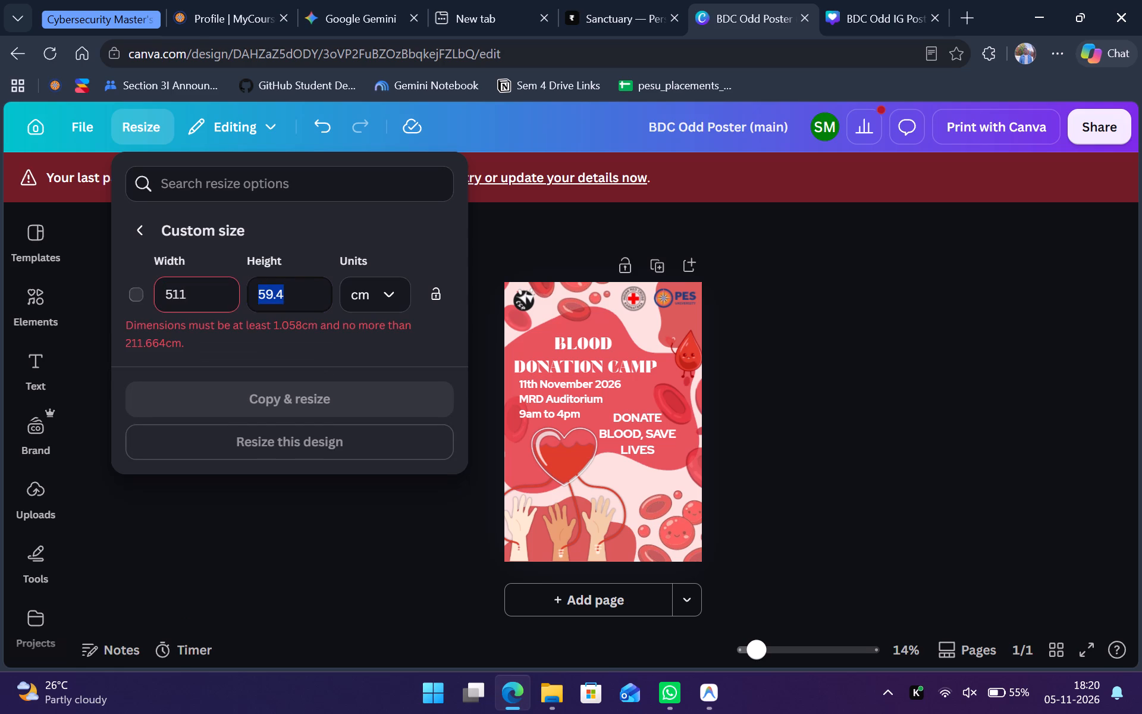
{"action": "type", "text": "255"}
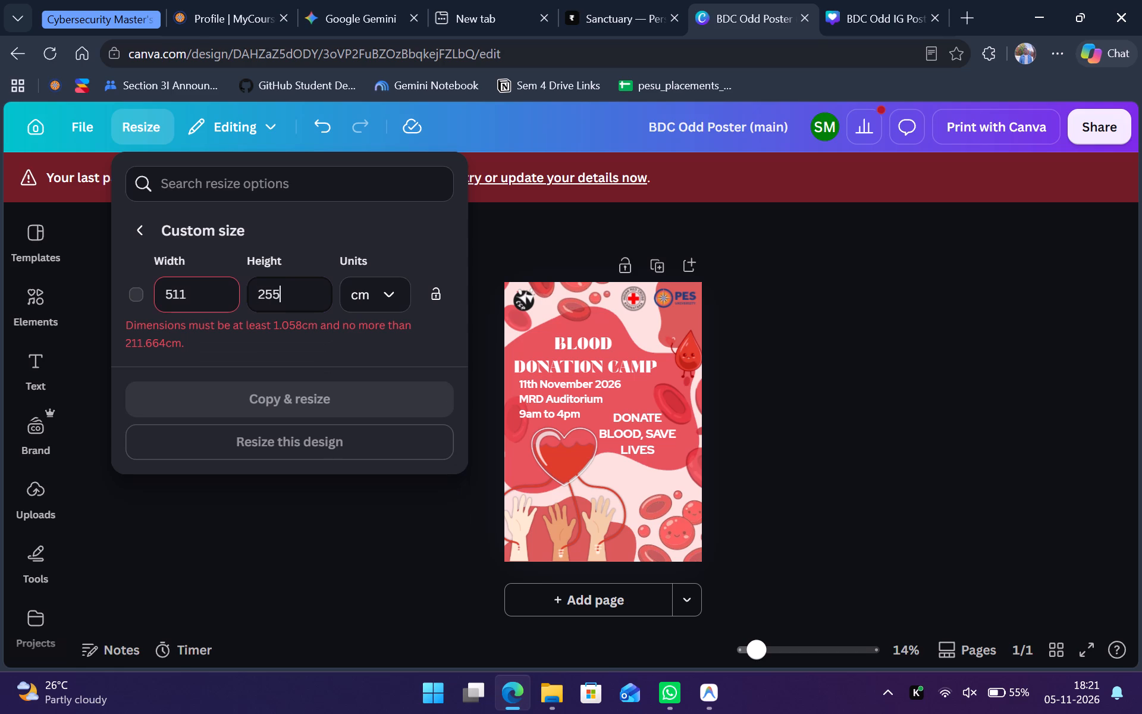
{"action": "left_click", "coordinate": [393, 289]}
{"action": "left_click", "coordinate": [371, 345]}
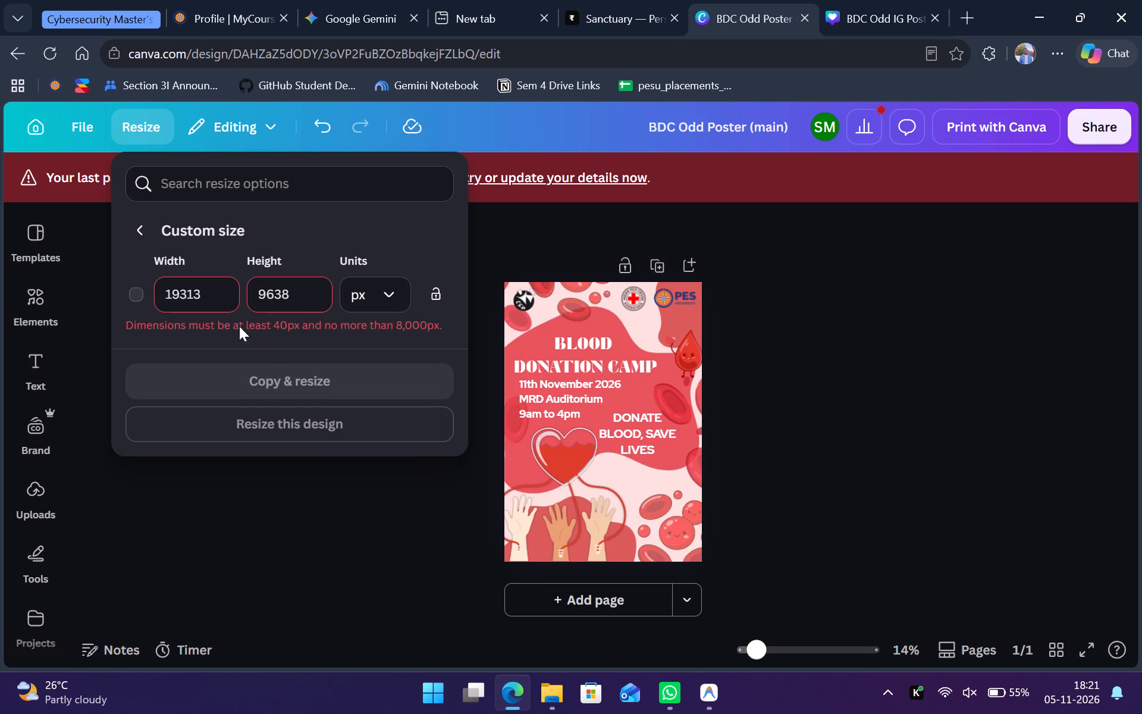
{"action": "double_click", "coordinate": [198, 287]}
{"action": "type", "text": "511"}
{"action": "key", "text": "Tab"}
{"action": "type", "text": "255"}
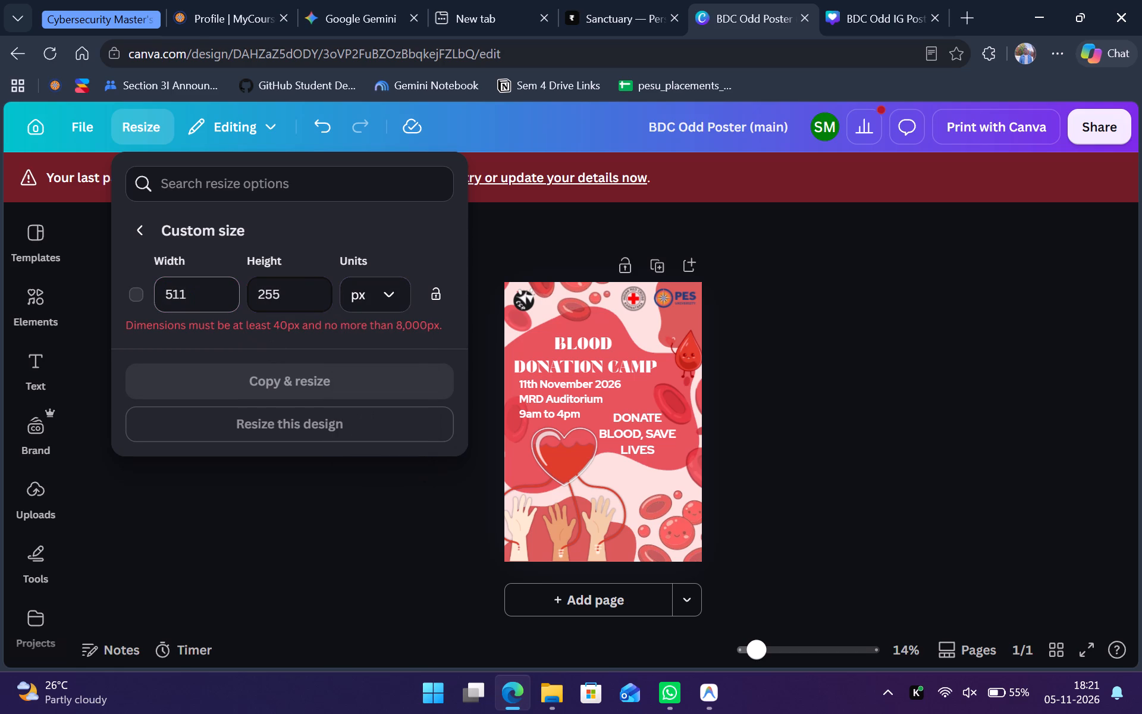
Create a resized copy of the blood donation poster at a custom size of 511 x 255 px and open it.
{"action": "left_click", "coordinate": [302, 333]}
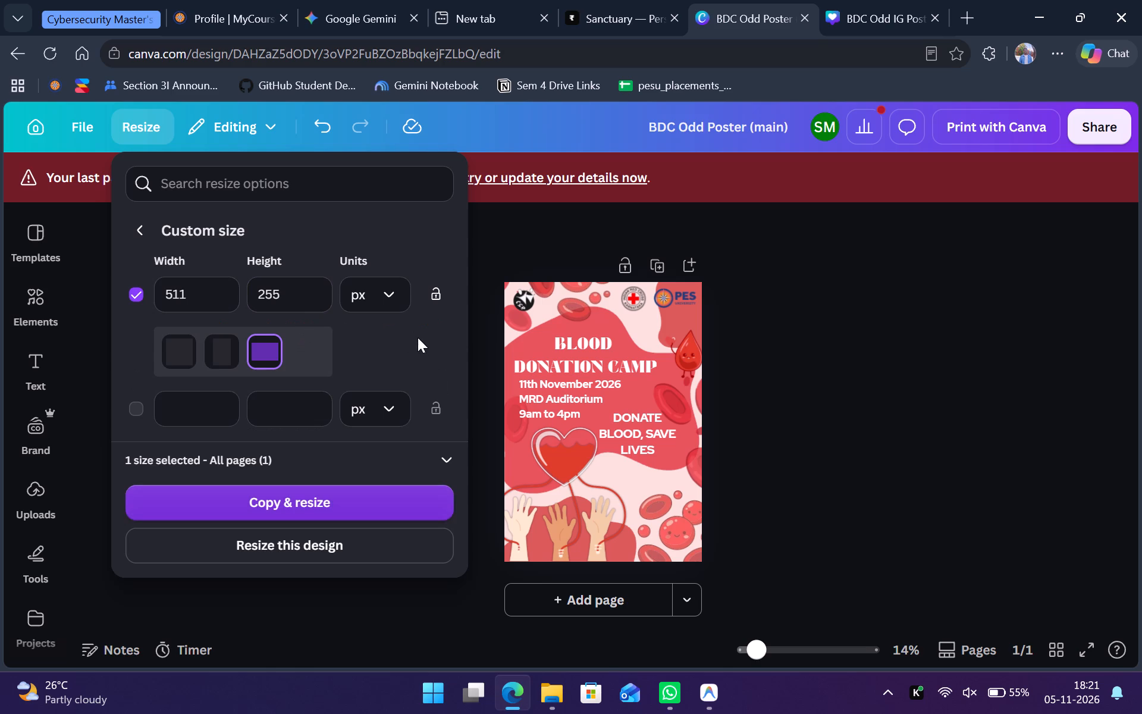
{"action": "left_click", "coordinate": [317, 503]}
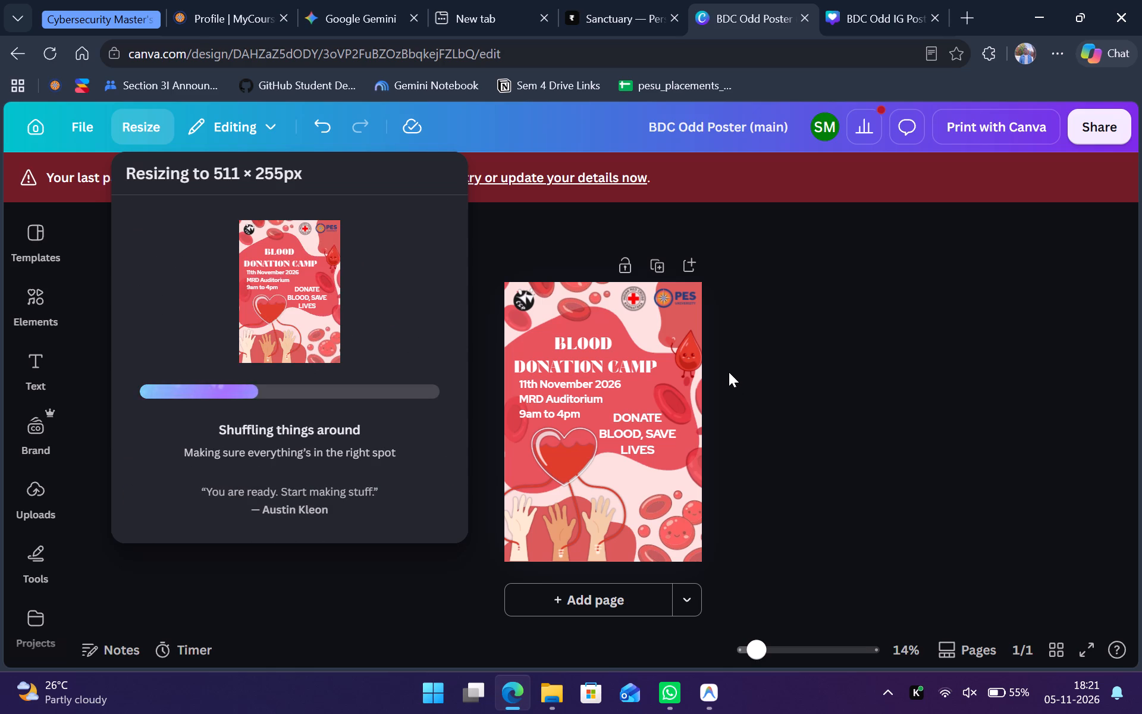
{"action": "left_click", "coordinate": [199, 321]}
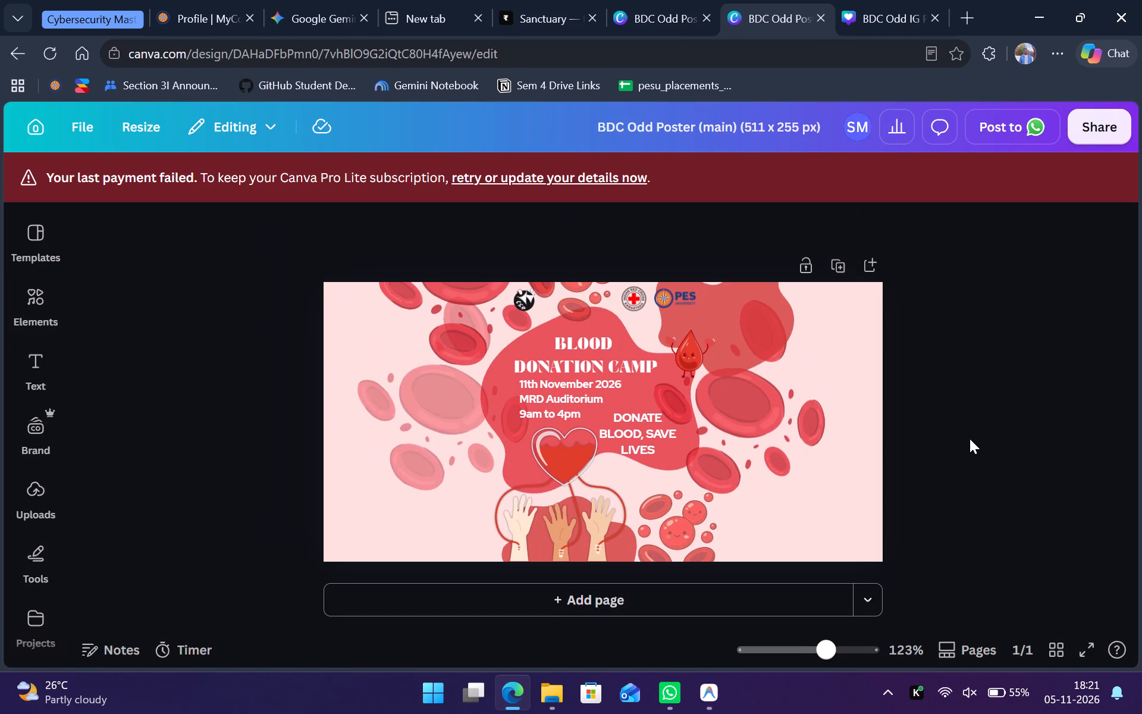
Duplicate the dark red blood-cell cluster beside the slogan and place the copy in the canvas's lower-right corner.
{"action": "left_click", "coordinate": [760, 441]}
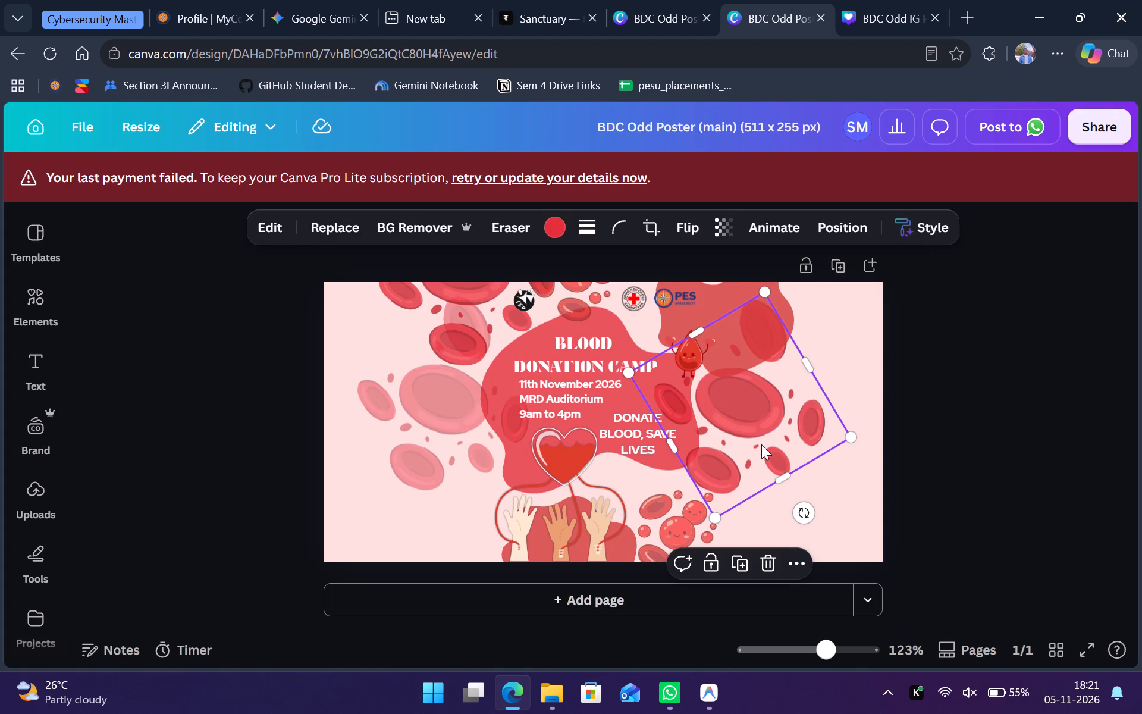
{"action": "key", "text": "ctrl+d"}
{"action": "left_click_drag", "start_coordinate": [760, 437], "coordinate": [836, 520]}
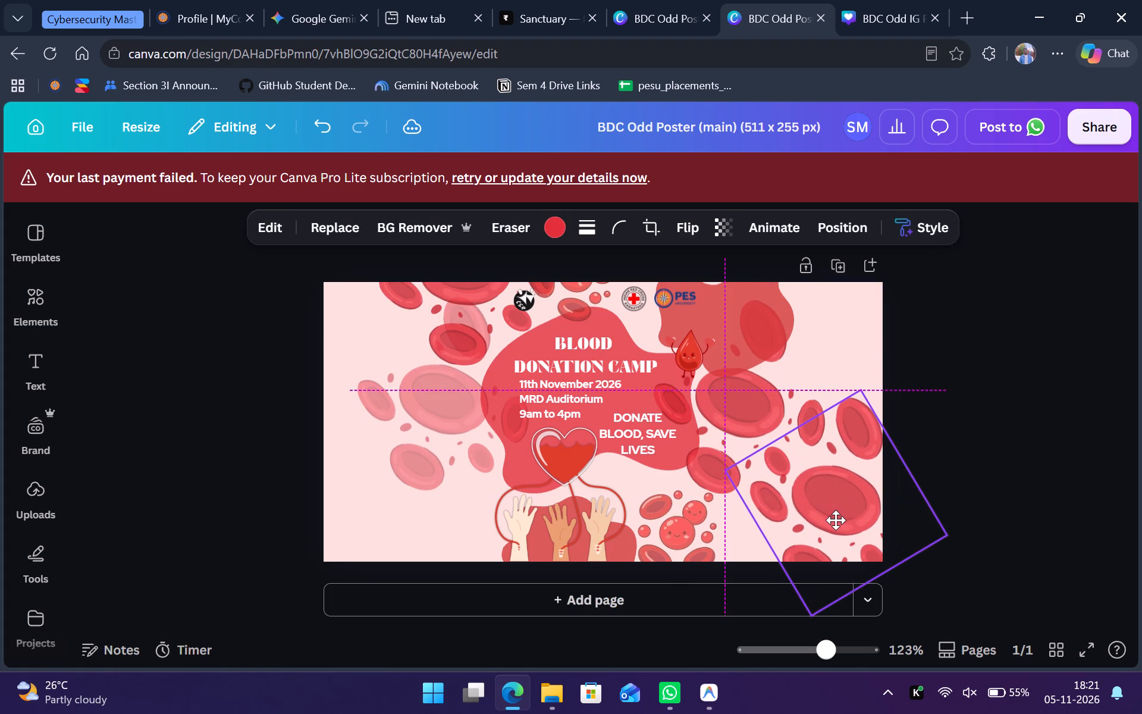
{"action": "left_click_drag", "start_coordinate": [836, 520], "coordinate": [836, 521]}
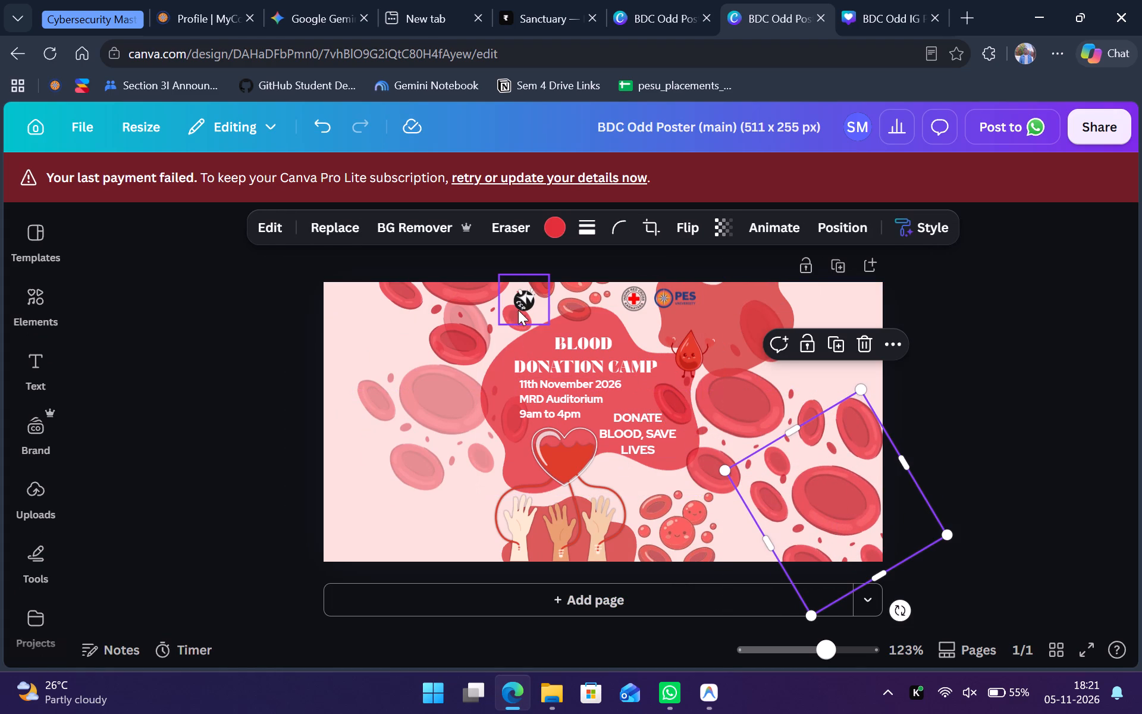
Duplicate the faded blood-cell cluster on the canvas's left side and place the copy in the lower-left corner.
{"action": "left_click", "coordinate": [422, 403]}
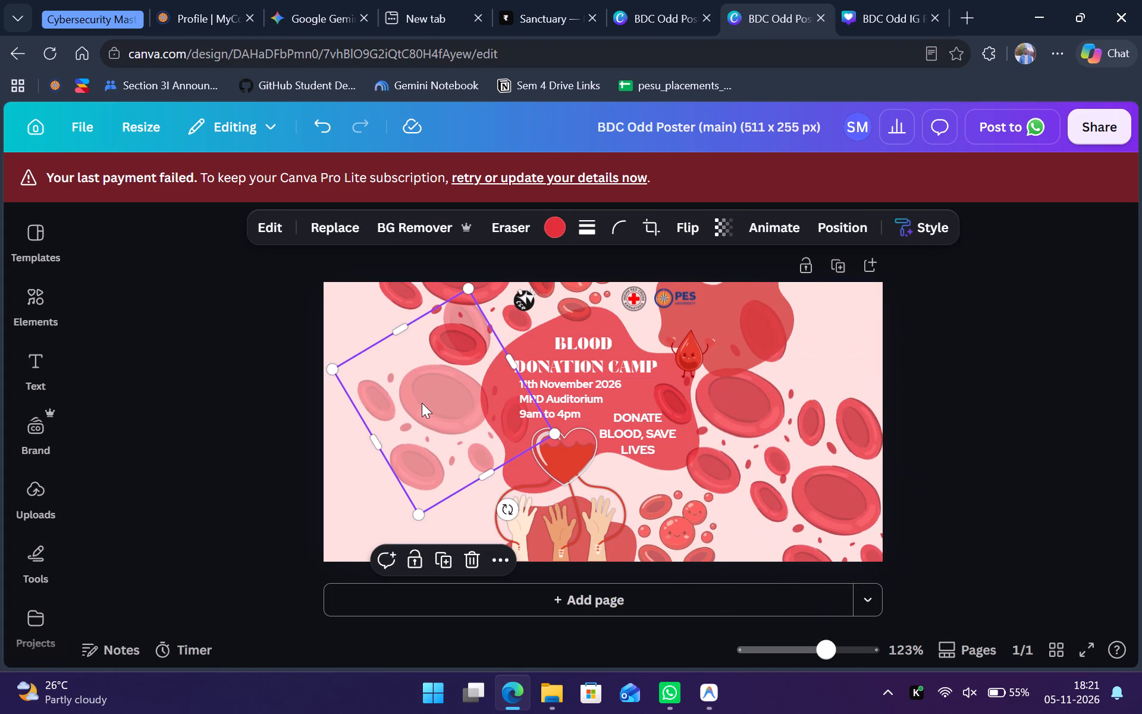
{"action": "key", "text": "ctrl+d"}
{"action": "left_click_drag", "start_coordinate": [450, 430], "coordinate": [330, 553]}
Duplicate the blood-cell cluster at the canvas's top edge and place the copy in the upper-left corner.
{"action": "left_click", "coordinate": [443, 330]}
{"action": "key", "text": "ctrl+d"}
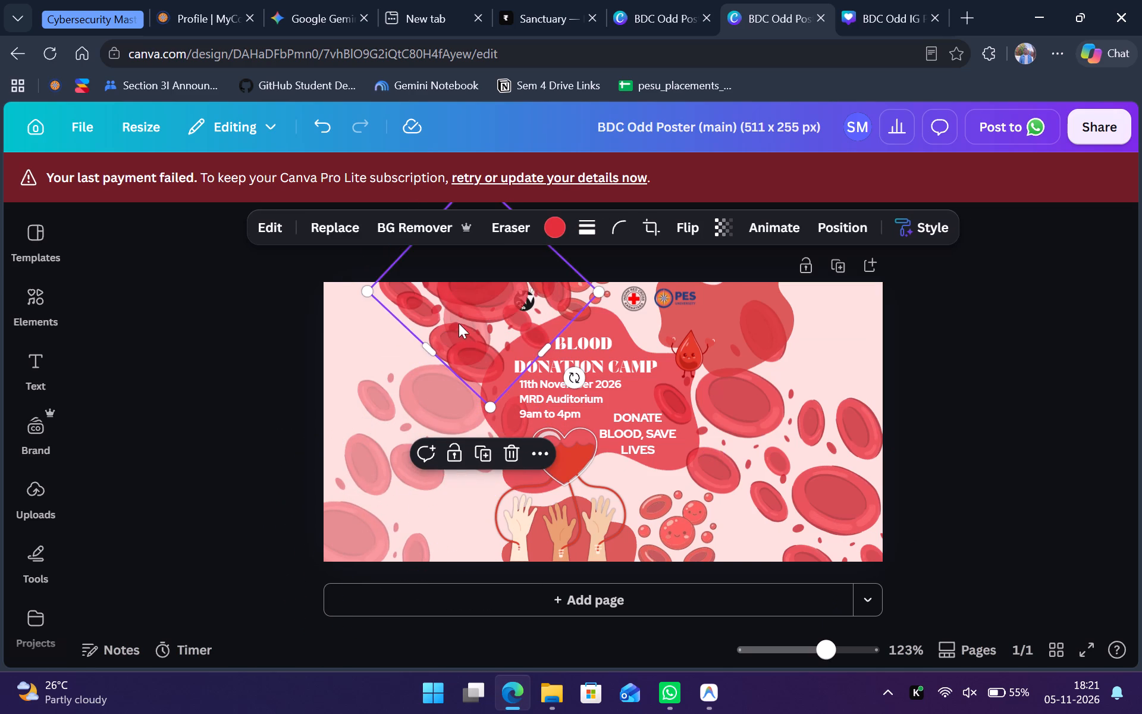
{"action": "left_click_drag", "start_coordinate": [459, 323], "coordinate": [278, 341]}
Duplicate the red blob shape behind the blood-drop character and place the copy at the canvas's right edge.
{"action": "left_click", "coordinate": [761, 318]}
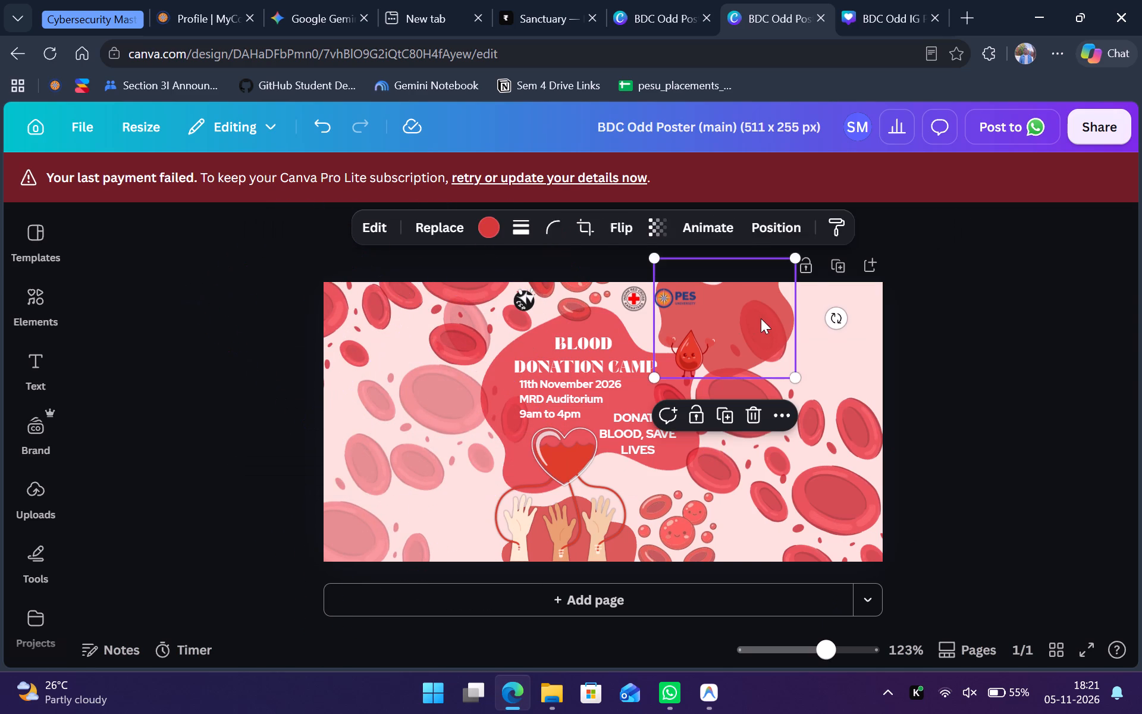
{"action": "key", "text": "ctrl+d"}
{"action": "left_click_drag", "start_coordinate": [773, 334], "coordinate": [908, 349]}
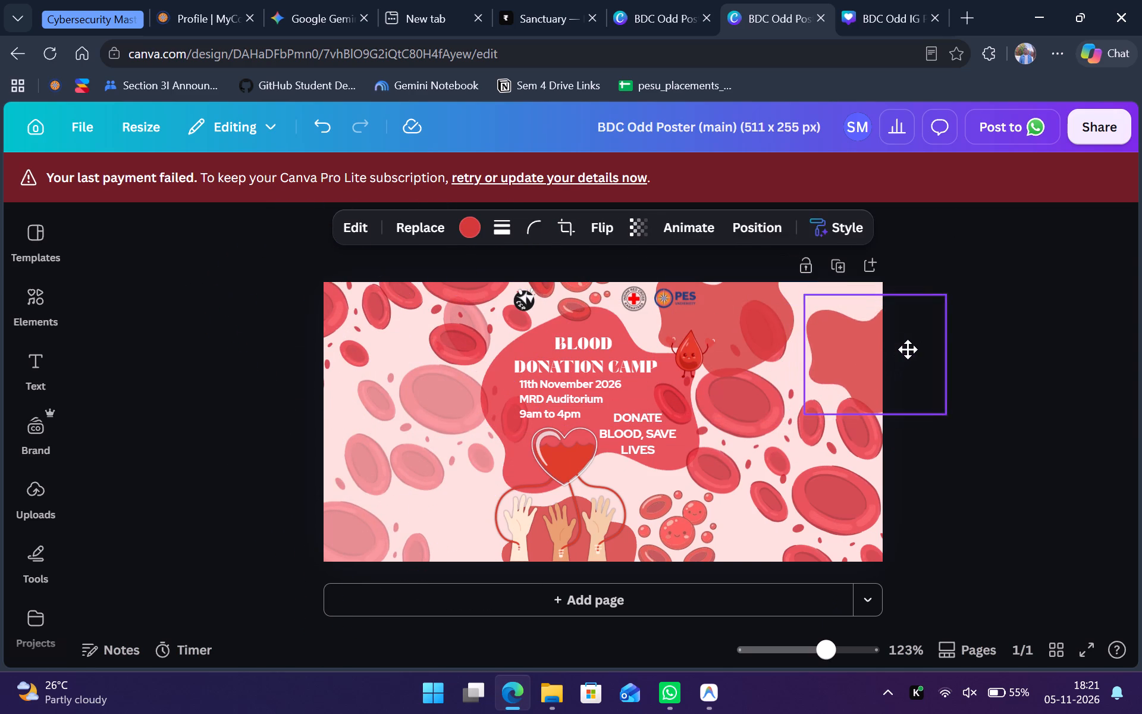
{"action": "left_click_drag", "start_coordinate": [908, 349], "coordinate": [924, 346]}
Duplicate the dark red blood-cell cluster beside the slogan and place the copy in the canvas's upper-right corner.
{"action": "left_click", "coordinate": [757, 344]}
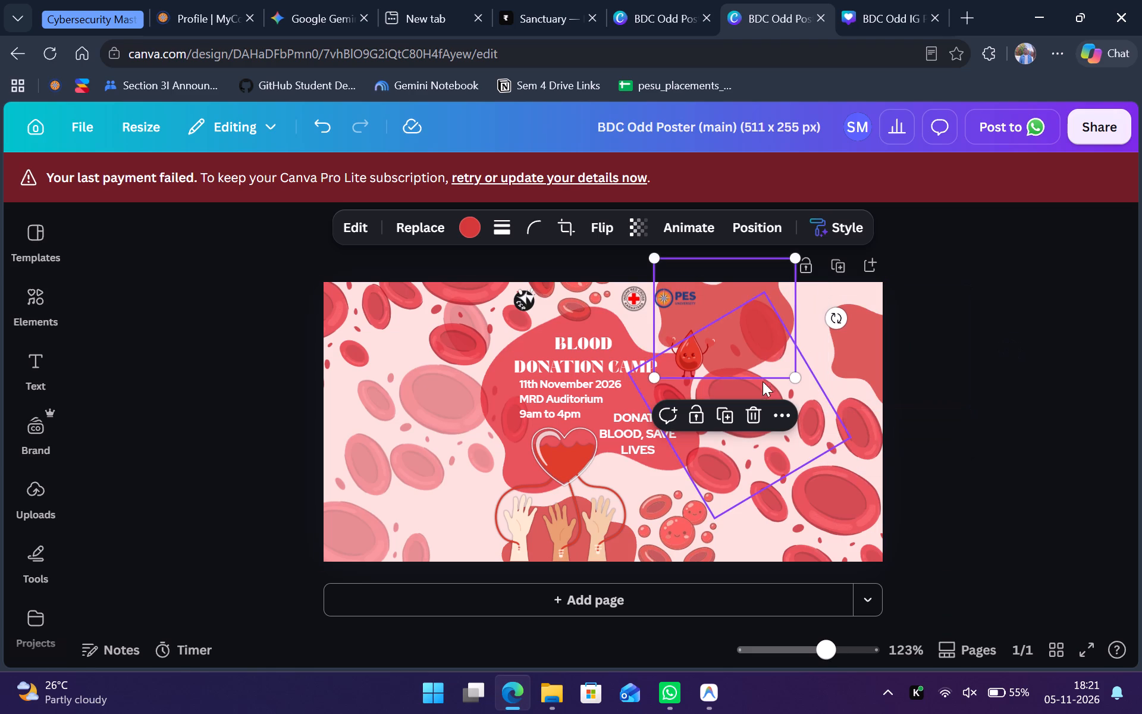
{"action": "left_click", "coordinate": [745, 396]}
{"action": "key", "text": "ctrl+d"}
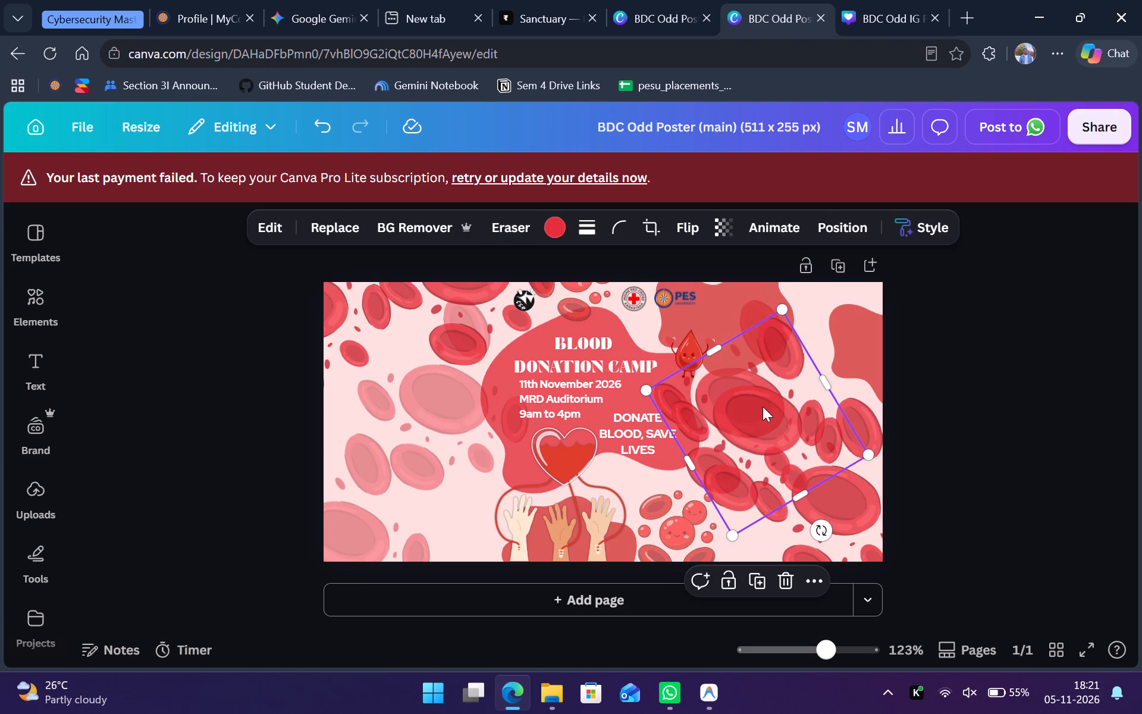
{"action": "left_click_drag", "start_coordinate": [767, 409], "coordinate": [877, 242]}
{"action": "left_click", "coordinate": [1018, 371]}
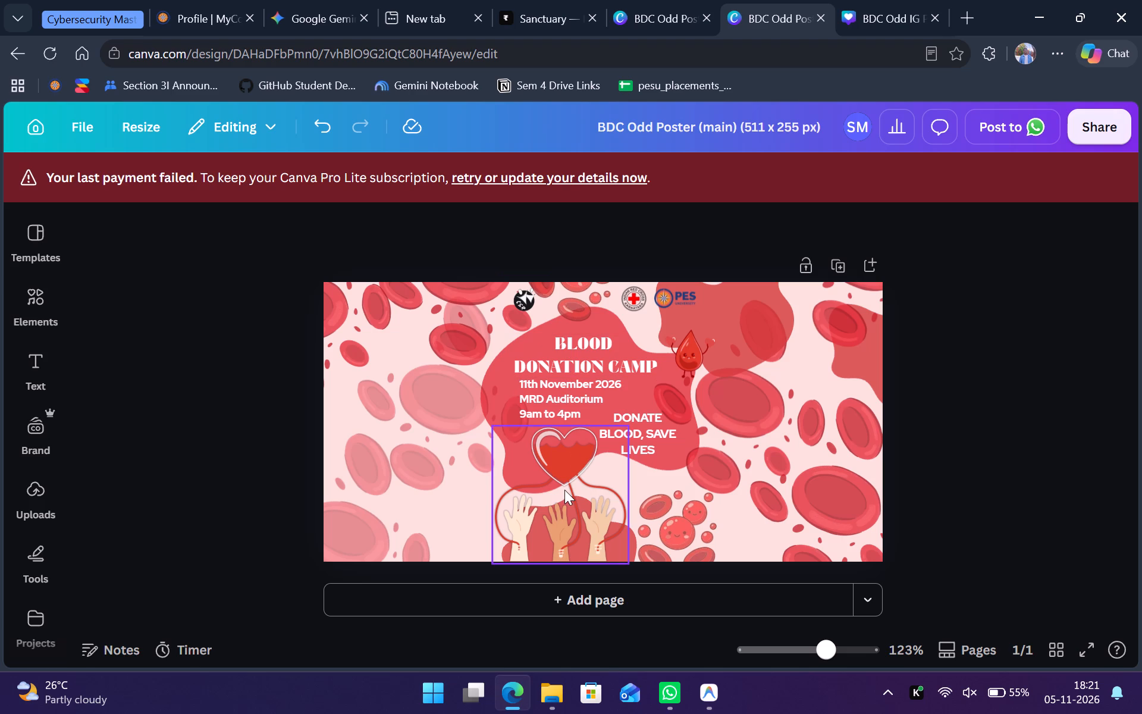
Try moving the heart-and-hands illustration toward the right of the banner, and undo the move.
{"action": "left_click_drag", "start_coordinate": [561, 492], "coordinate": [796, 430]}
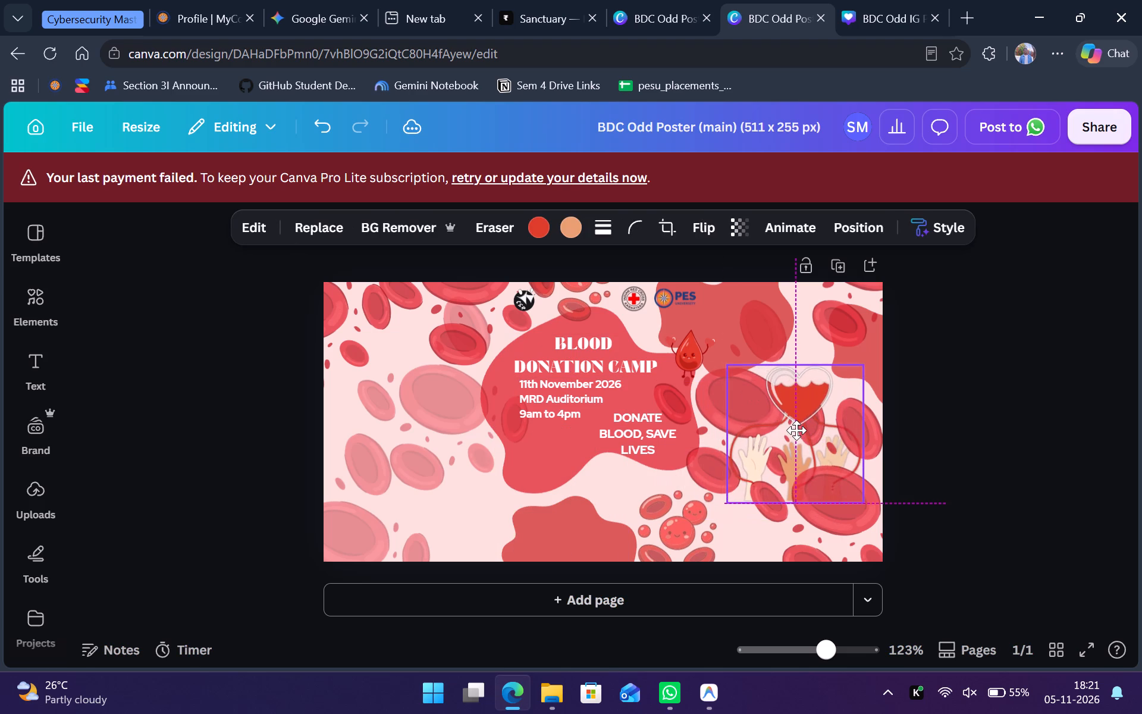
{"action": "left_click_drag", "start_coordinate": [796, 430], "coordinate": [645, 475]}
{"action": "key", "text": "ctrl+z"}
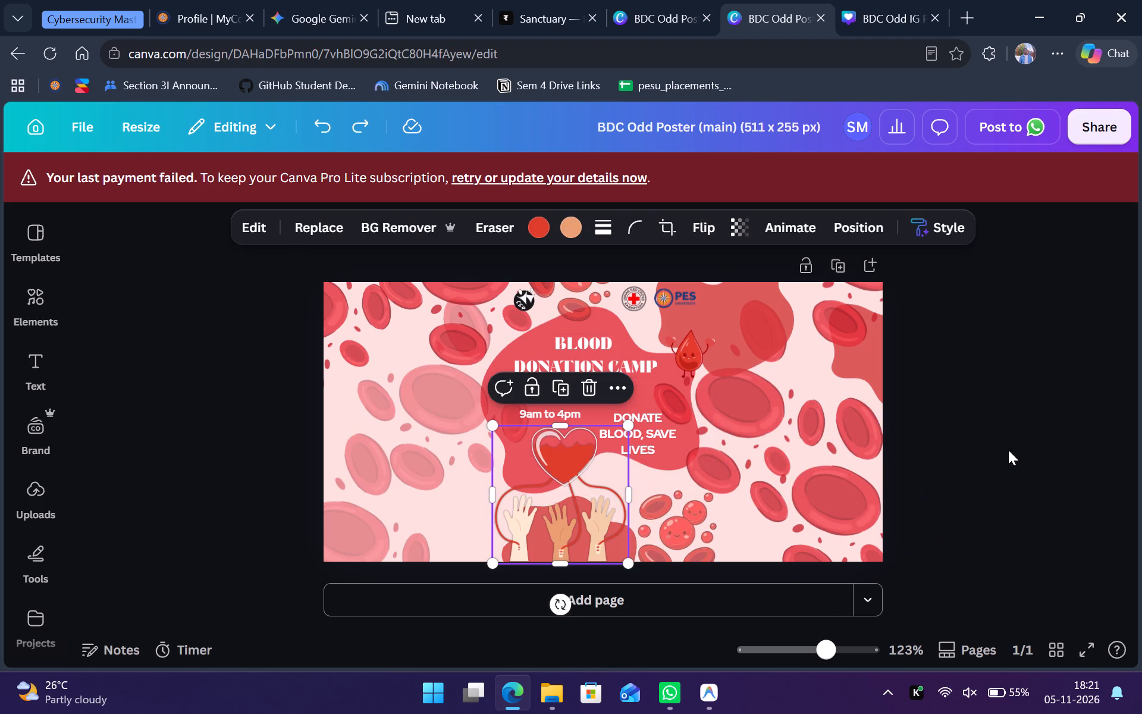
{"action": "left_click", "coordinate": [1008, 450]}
Set the transparency of the blood-cell cluster in the canvas's lower-right corner to 44.
{"action": "left_click", "coordinate": [798, 487]}
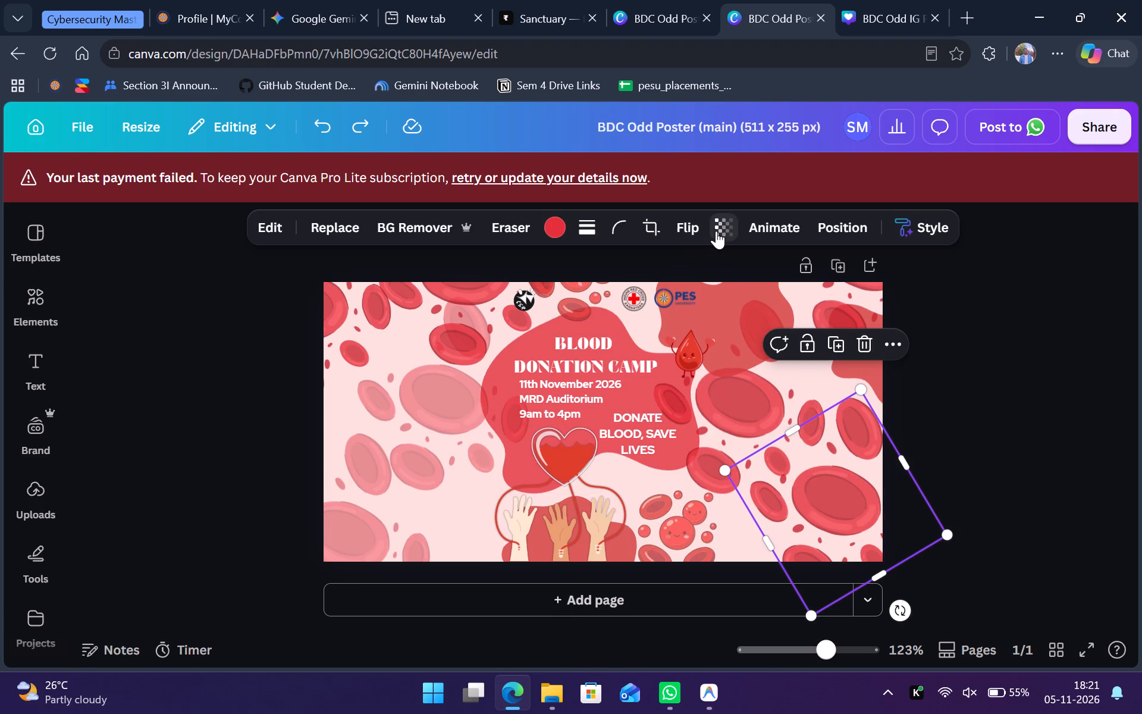
{"action": "left_click", "coordinate": [716, 231]}
{"action": "left_click_drag", "start_coordinate": [727, 302], "coordinate": [691, 305]}
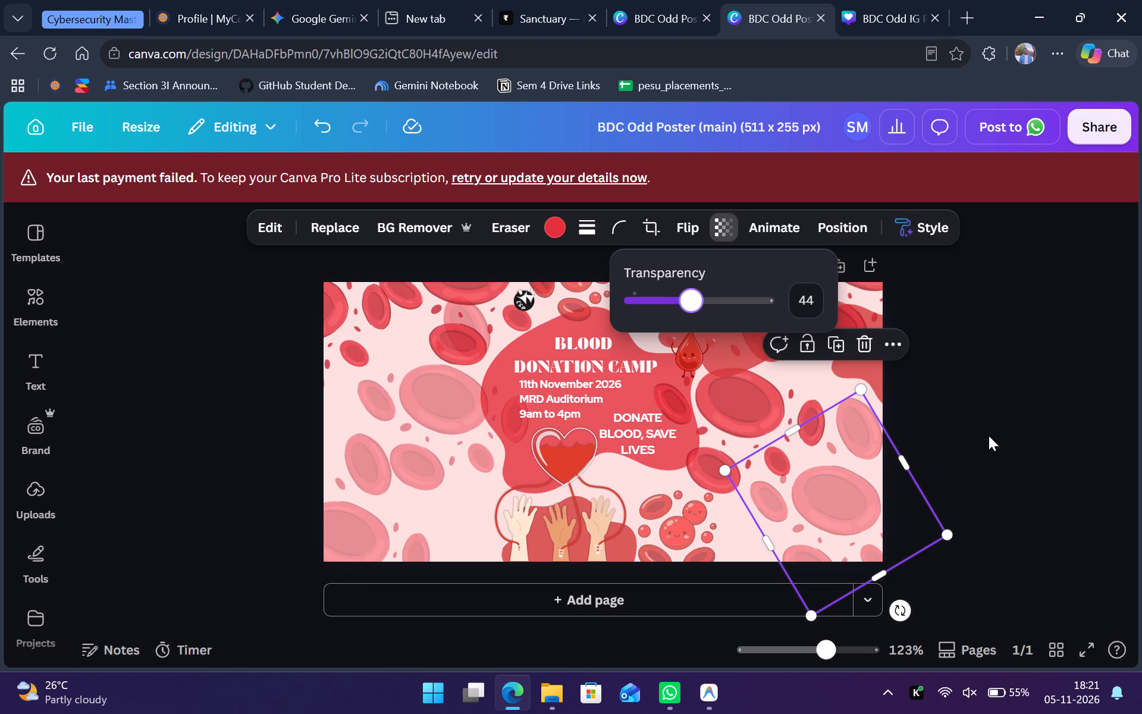
{"action": "left_click", "coordinate": [989, 436]}
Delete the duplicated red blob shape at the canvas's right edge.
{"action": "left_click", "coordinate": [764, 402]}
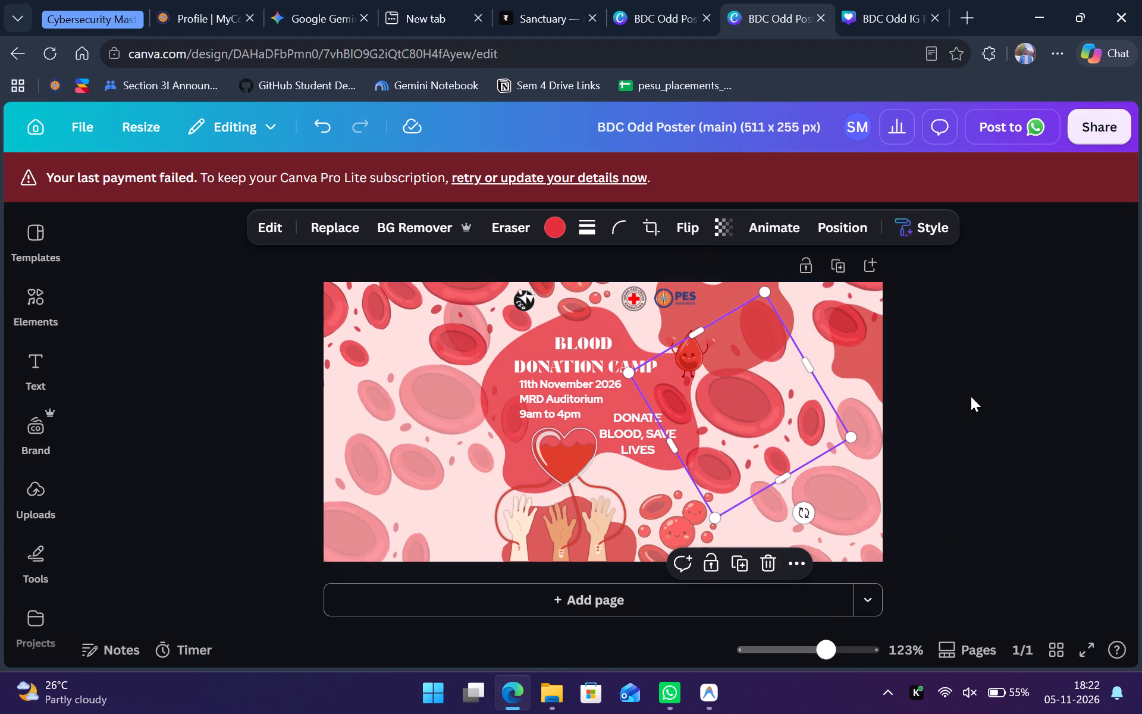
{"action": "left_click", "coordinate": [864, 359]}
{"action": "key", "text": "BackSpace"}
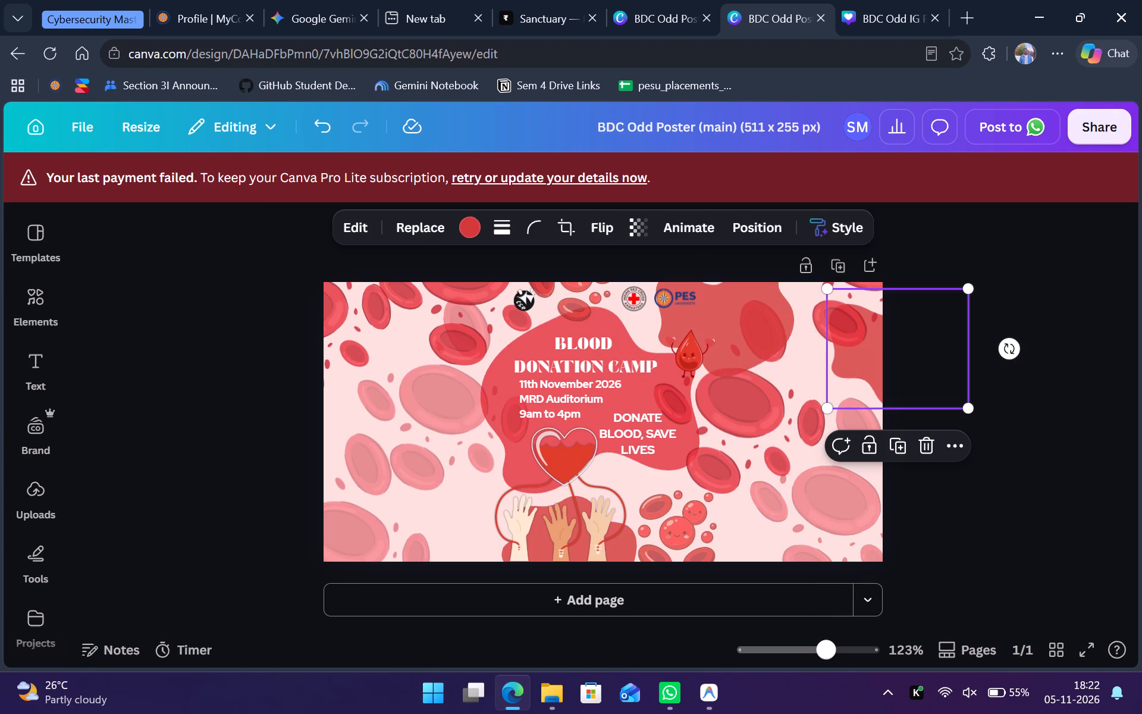
Shift the upper-right blood-cell cluster slightly down and set its transparency to 50.
{"action": "left_click_drag", "start_coordinate": [843, 314], "coordinate": [846, 343]}
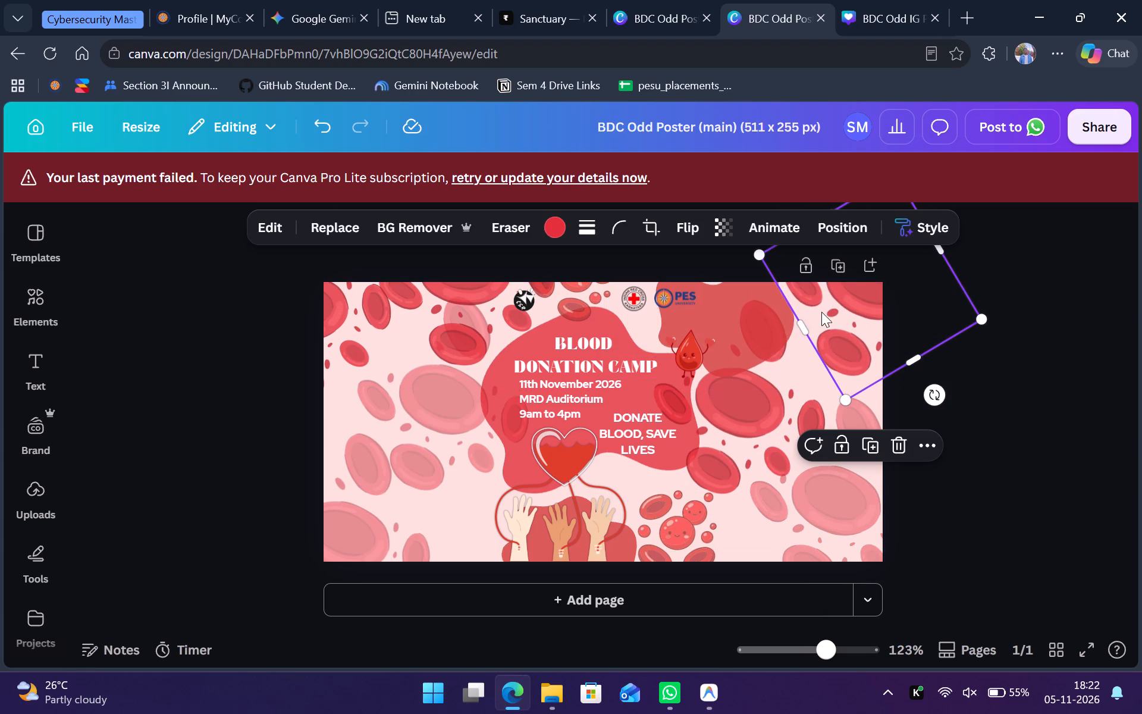
{"action": "left_click", "coordinate": [722, 220]}
{"action": "left_click_drag", "start_coordinate": [735, 299], "coordinate": [699, 302]}
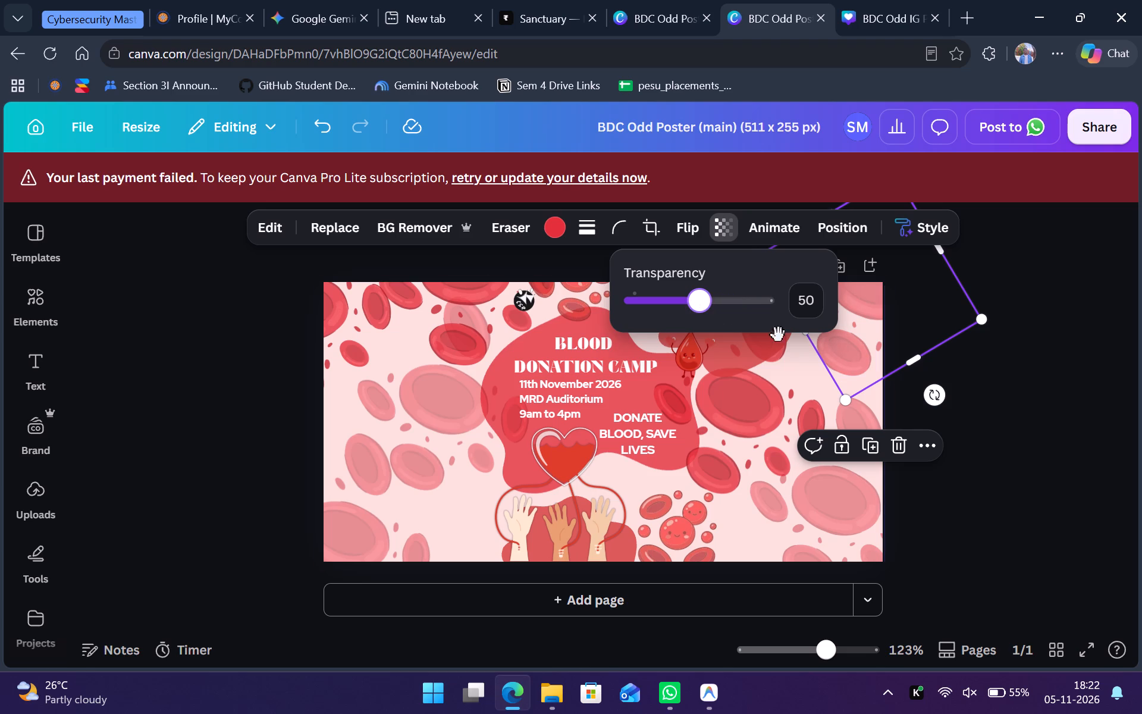
{"action": "left_click", "coordinate": [1011, 436]}
Set the transparency of the large blood-cell cluster beside the slogan to 68.
{"action": "left_click", "coordinate": [756, 416]}
{"action": "left_click", "coordinate": [714, 230]}
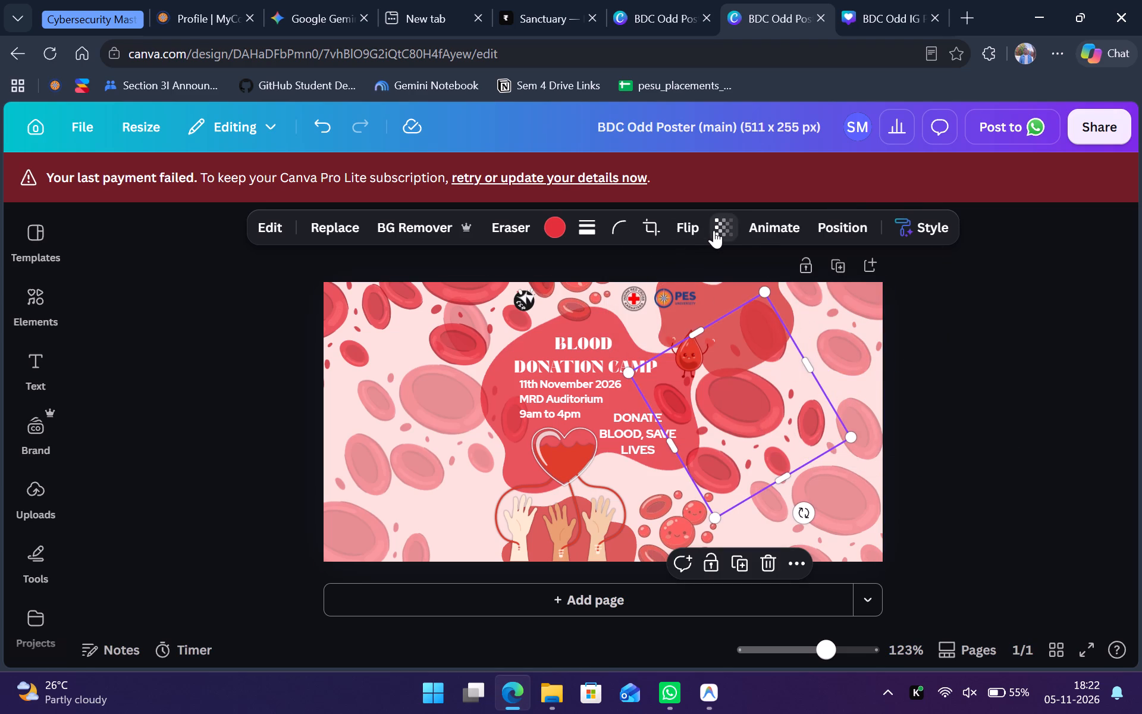
{"action": "left_click_drag", "start_coordinate": [699, 302], "coordinate": [724, 308]}
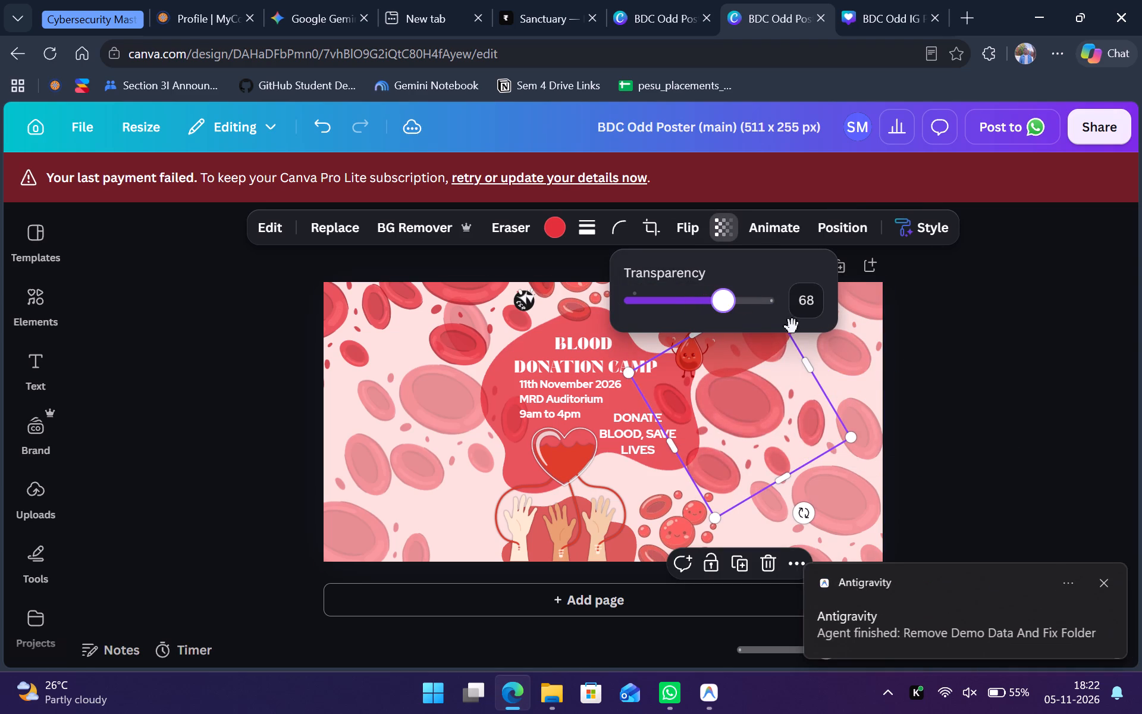
{"action": "left_click", "coordinate": [983, 359]}
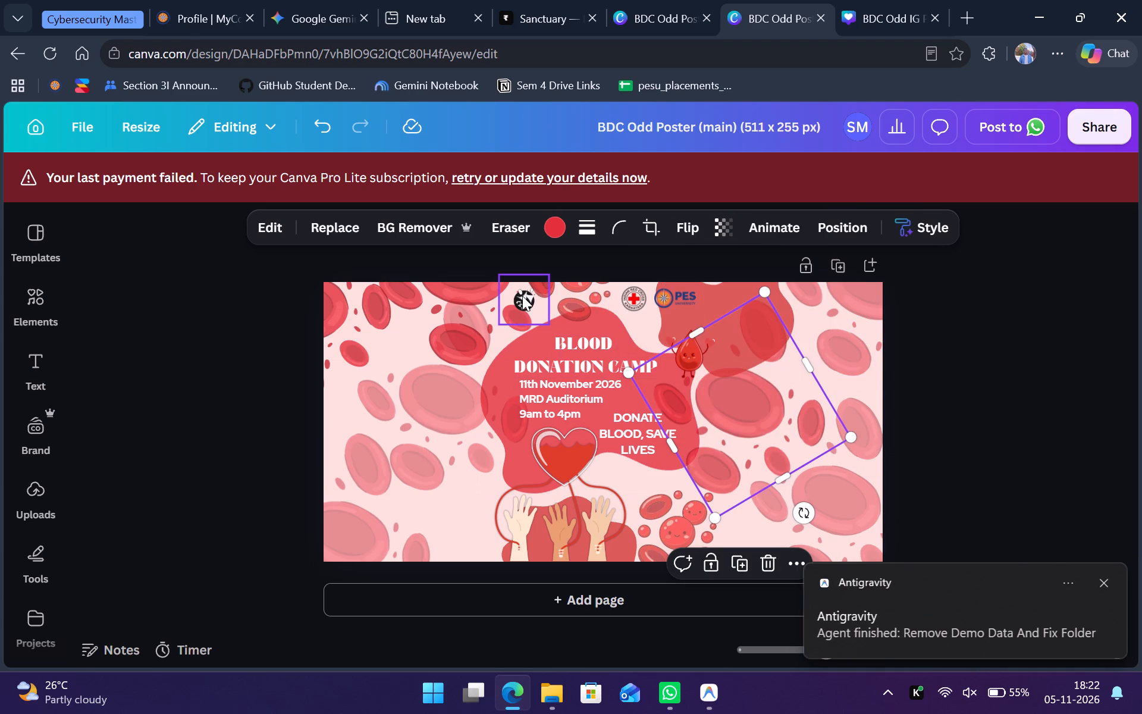
Move the CSR logo to the banner's upper-left corner and enlarge it there.
{"action": "left_click_drag", "start_coordinate": [522, 296], "coordinate": [348, 305]}
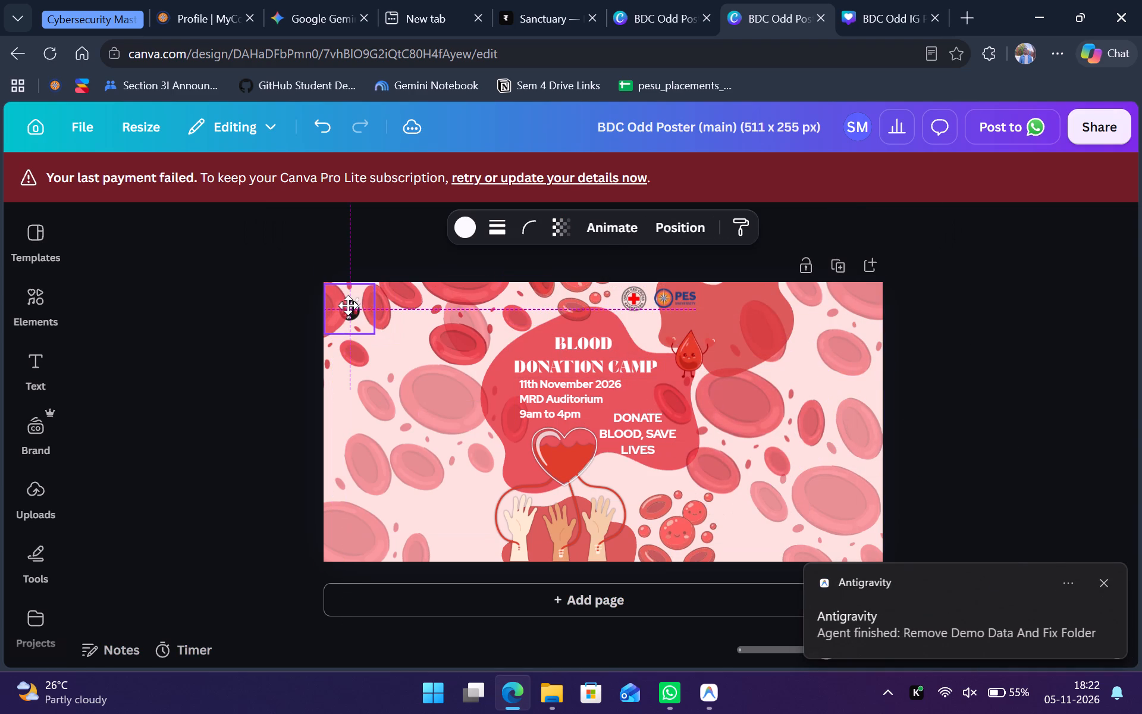
{"action": "left_click_drag", "start_coordinate": [348, 305], "coordinate": [346, 303]}
{"action": "left_click_drag", "start_coordinate": [373, 328], "coordinate": [400, 350]}
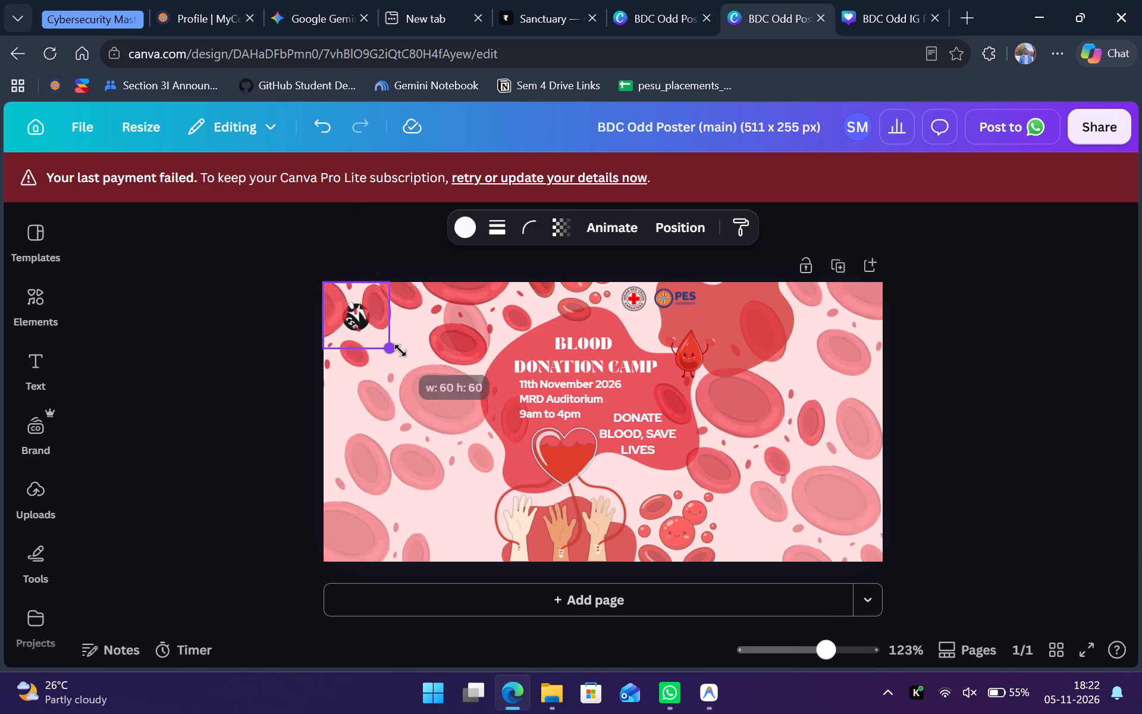
{"action": "left_click_drag", "start_coordinate": [400, 350], "coordinate": [439, 377]}
{"action": "left_click_drag", "start_coordinate": [393, 346], "coordinate": [384, 330]}
Bring the CSR logo to the front, above the blood cells.
{"action": "right_click", "coordinate": [384, 330]}
{"action": "left_click", "coordinate": [375, 350]}
{"action": "right_click", "coordinate": [387, 351]}
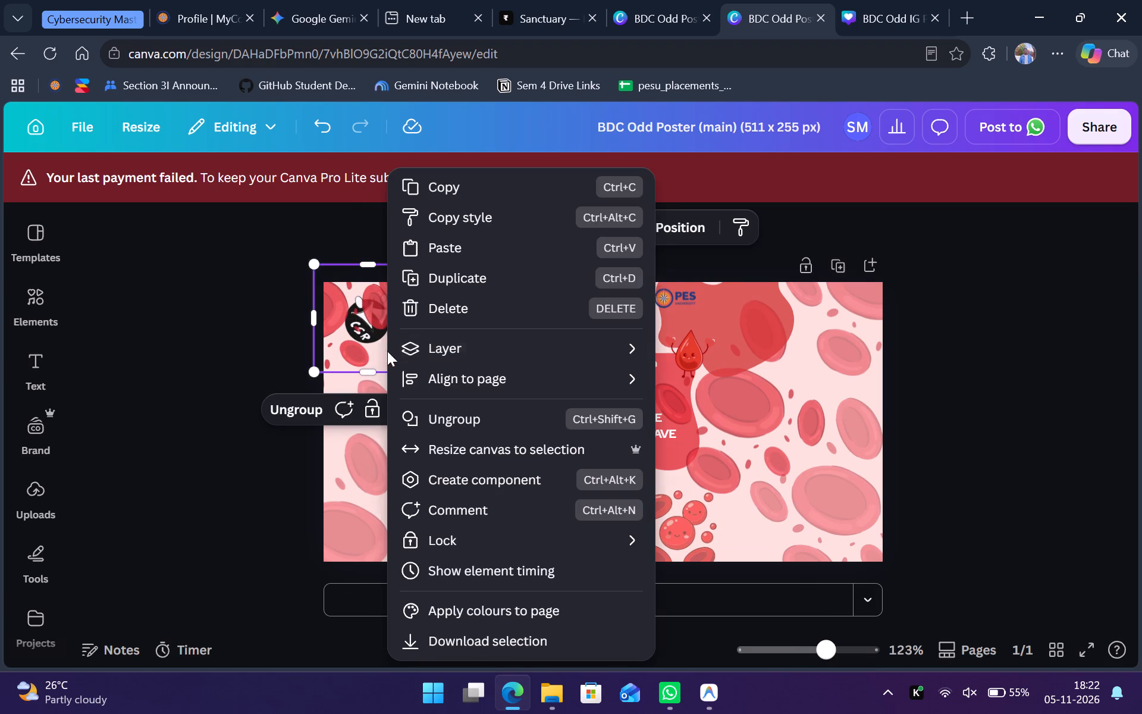
{"action": "left_click", "coordinate": [776, 346]}
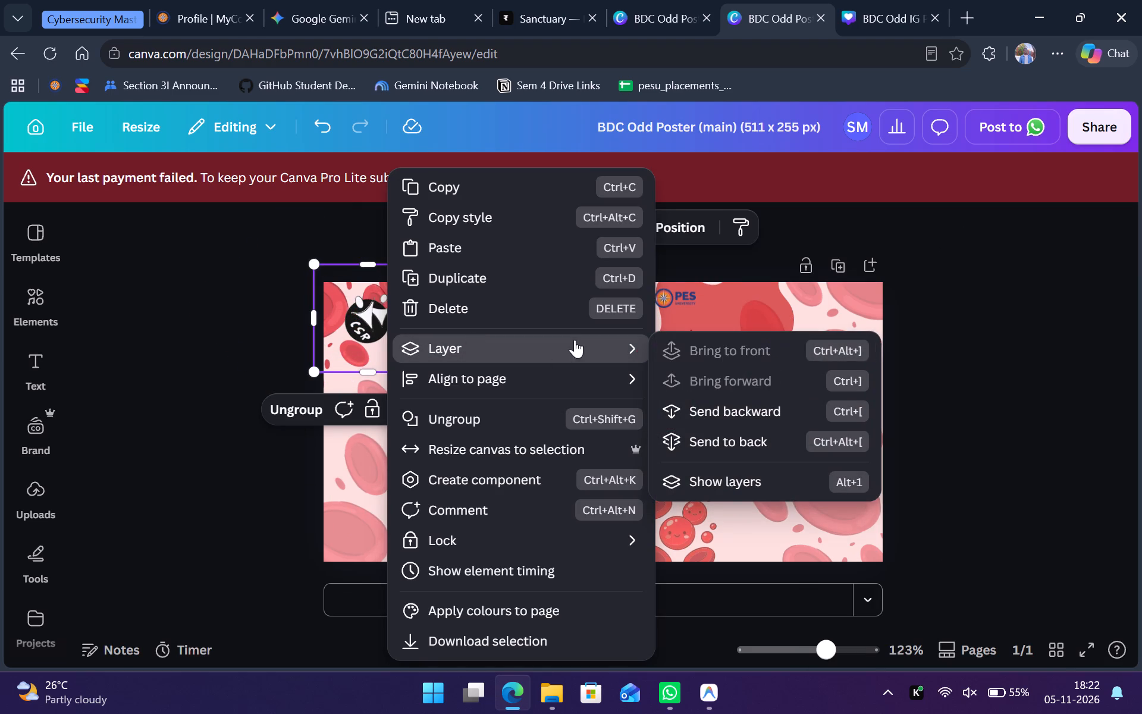
{"action": "left_click", "coordinate": [1031, 302]}
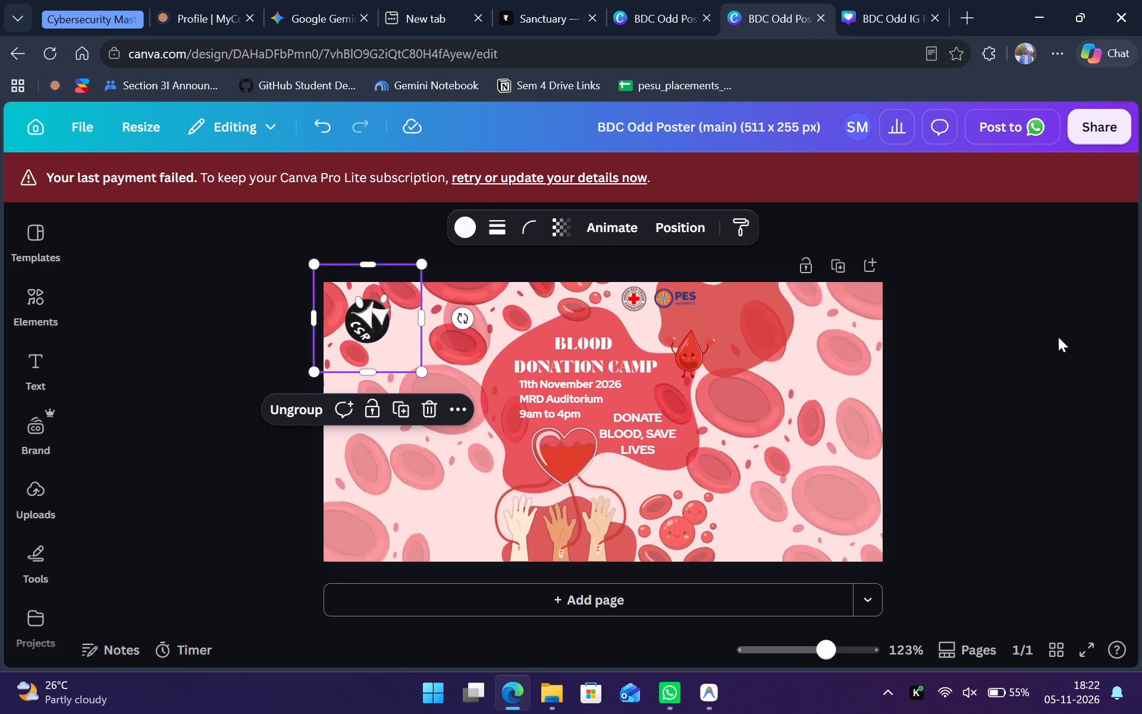
{"action": "left_click", "coordinate": [1058, 337]}
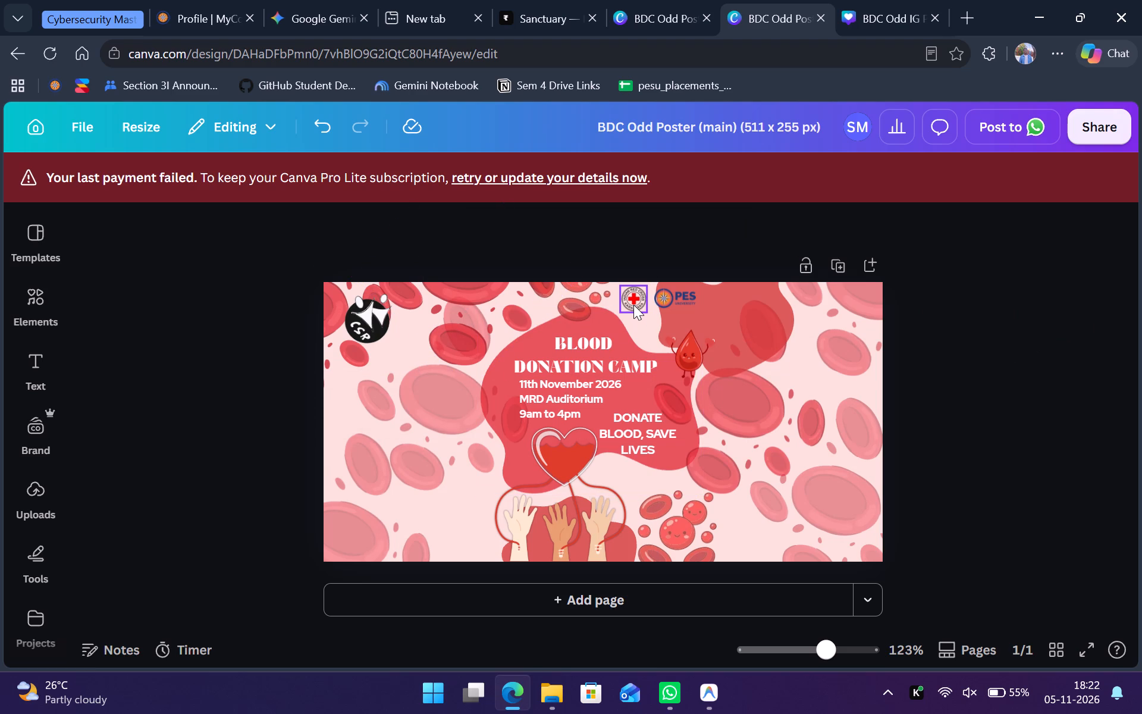
Move the PES University logo to the banner's upper-right corner and enlarge it there.
{"action": "left_click_drag", "start_coordinate": [682, 300], "coordinate": [683, 300]}
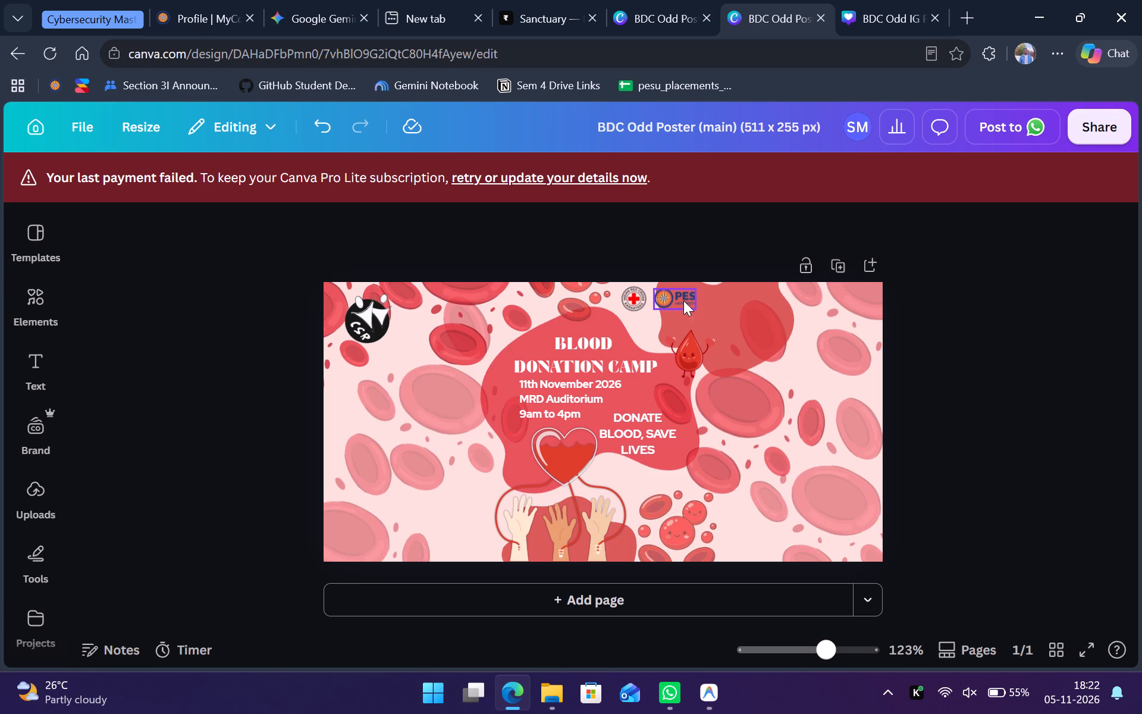
{"action": "left_click_drag", "start_coordinate": [683, 300], "coordinate": [854, 301]}
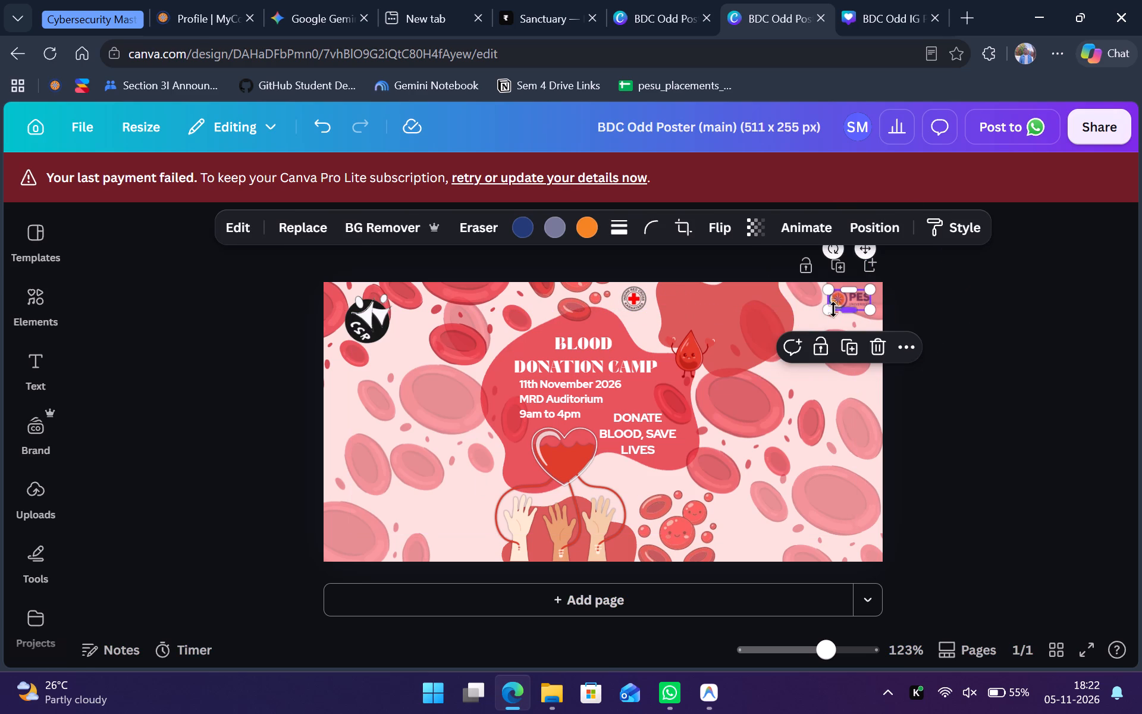
{"action": "left_click_drag", "start_coordinate": [826, 310], "coordinate": [774, 333]}
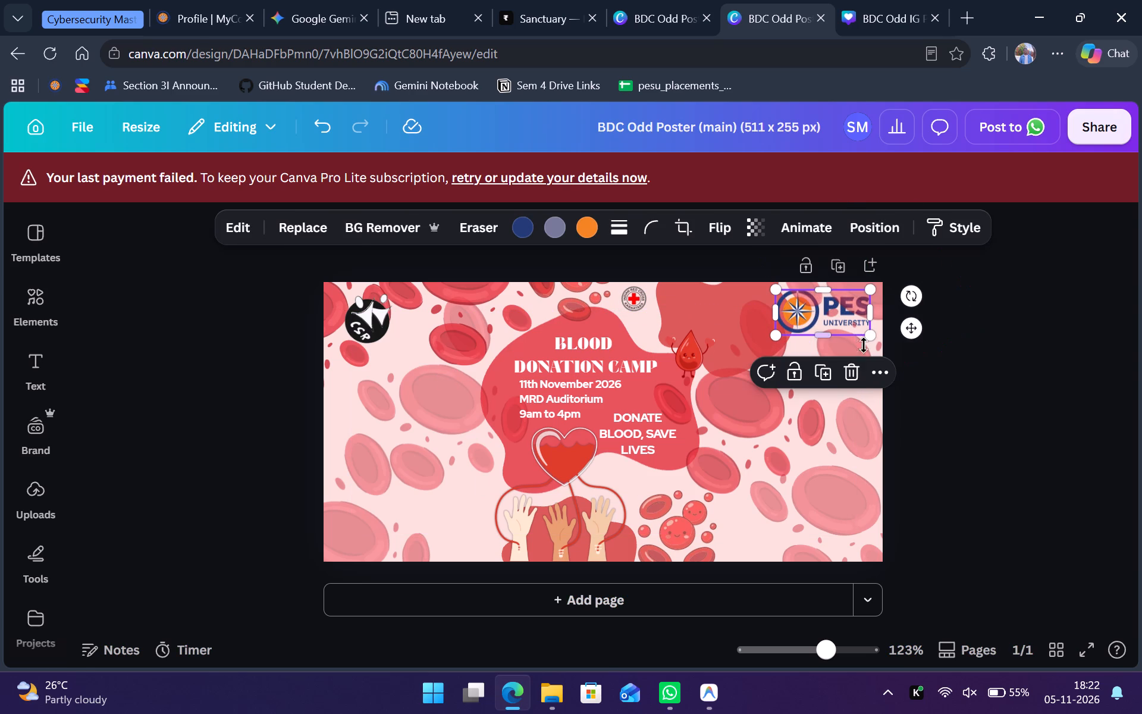
Bring the PES University logo to the front, above the blood cells.
{"action": "left_click", "coordinate": [876, 362]}
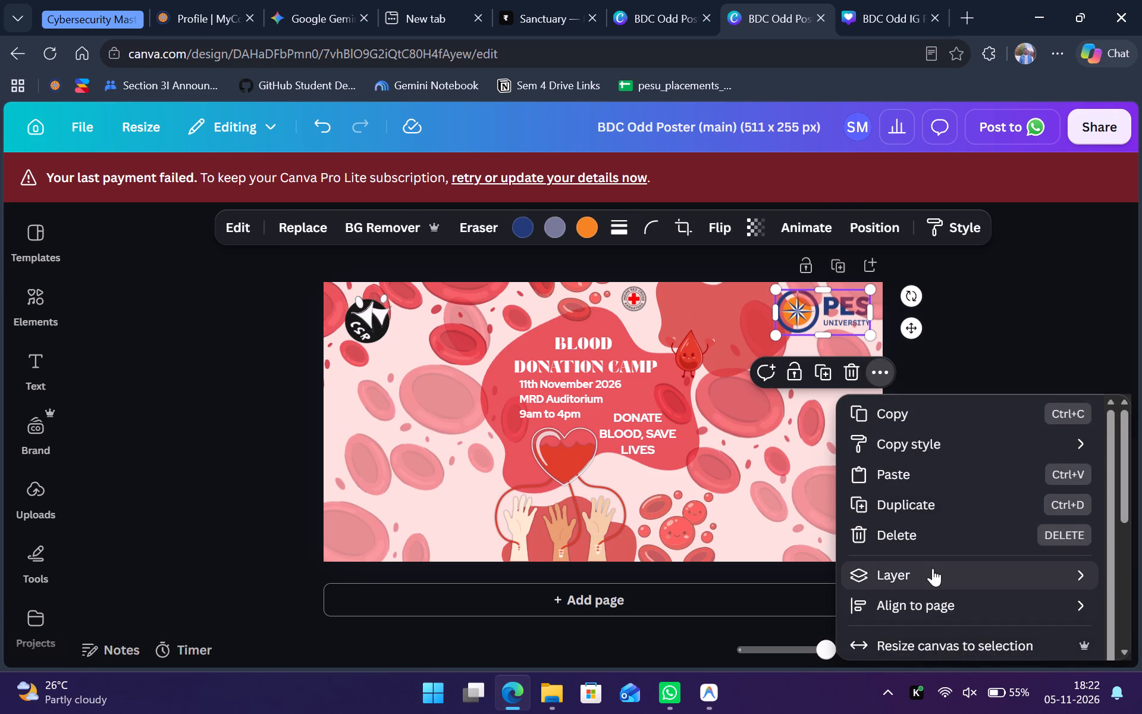
{"action": "left_click", "coordinate": [725, 506]}
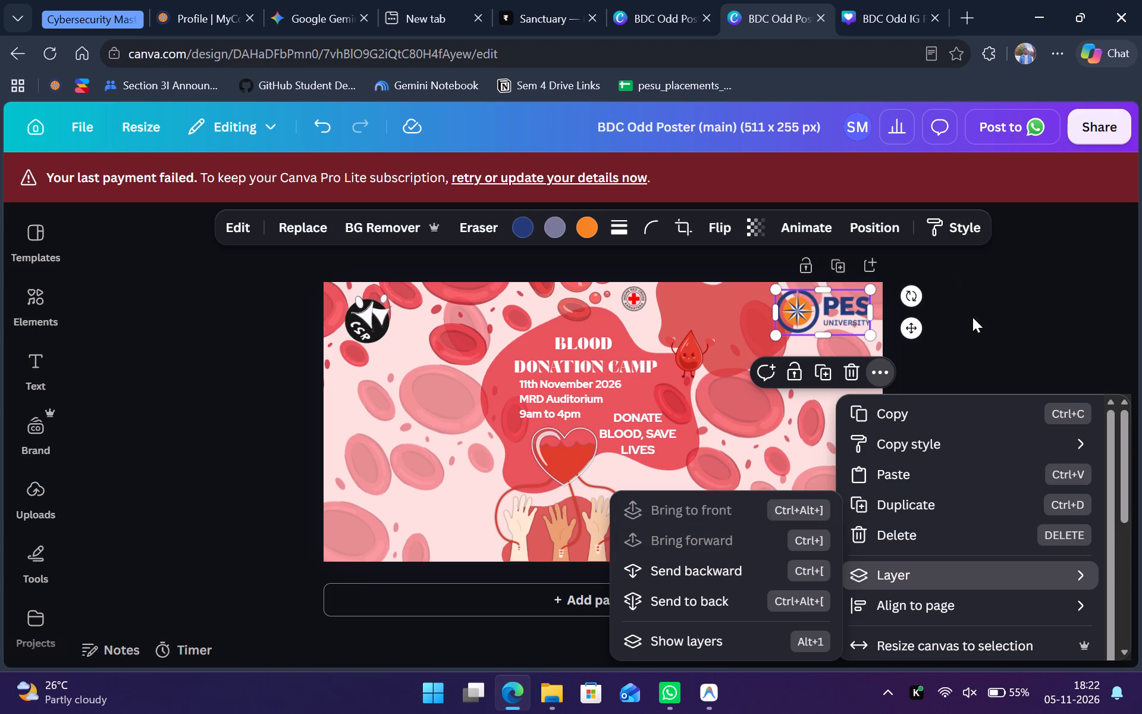
Move the Red Cross logo beside the PES University logo in the banner's upper-right corner and enlarge it there.
{"action": "left_click", "coordinate": [994, 306]}
{"action": "left_click_drag", "start_coordinate": [640, 297], "coordinate": [753, 311]}
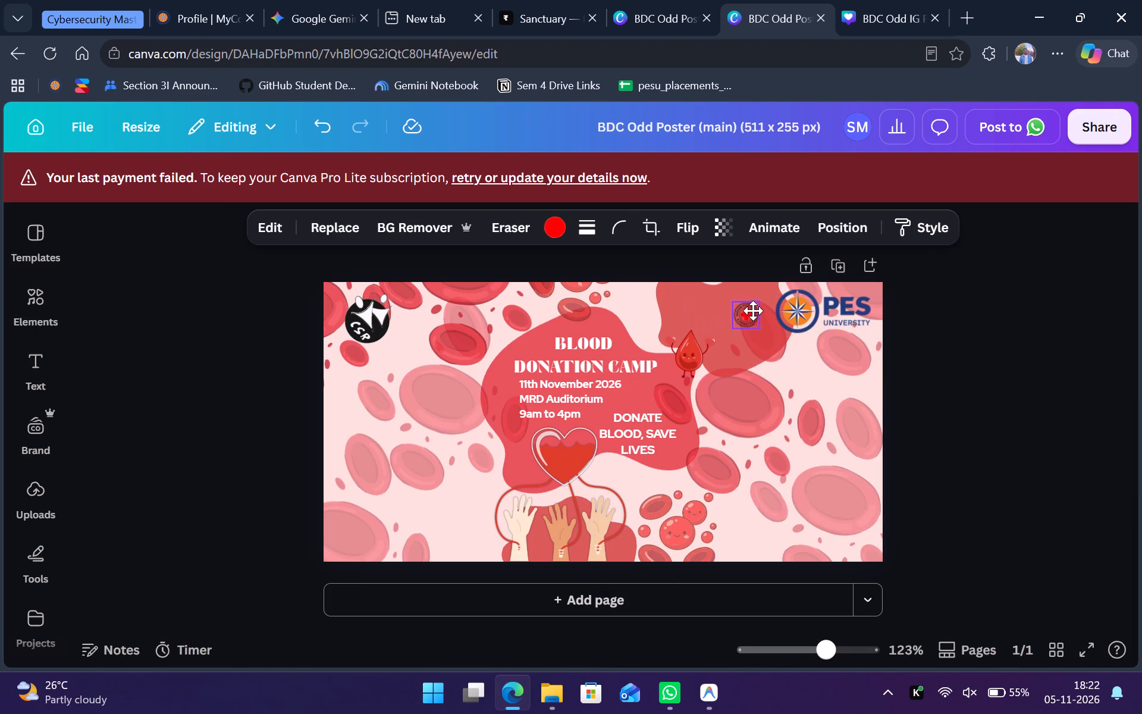
{"action": "left_click_drag", "start_coordinate": [753, 311], "coordinate": [758, 305]}
{"action": "left_click_drag", "start_coordinate": [743, 314], "coordinate": [743, 315]}
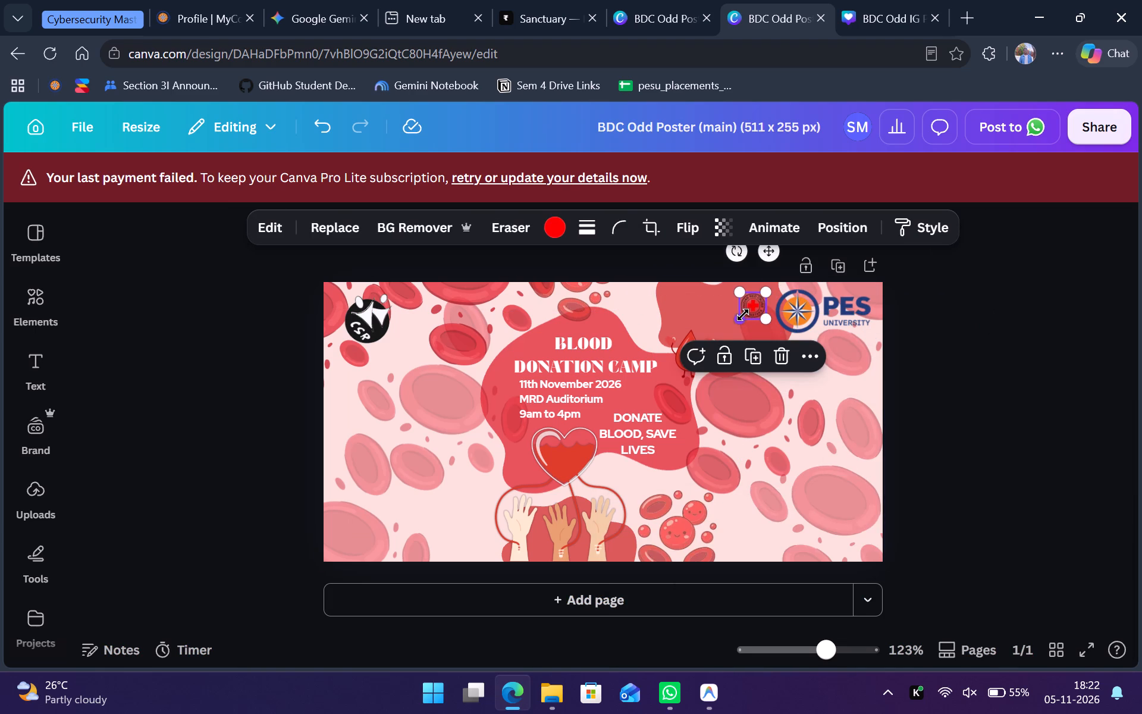
{"action": "left_click_drag", "start_coordinate": [743, 315], "coordinate": [724, 332]}
{"action": "left_click", "coordinate": [737, 317]}
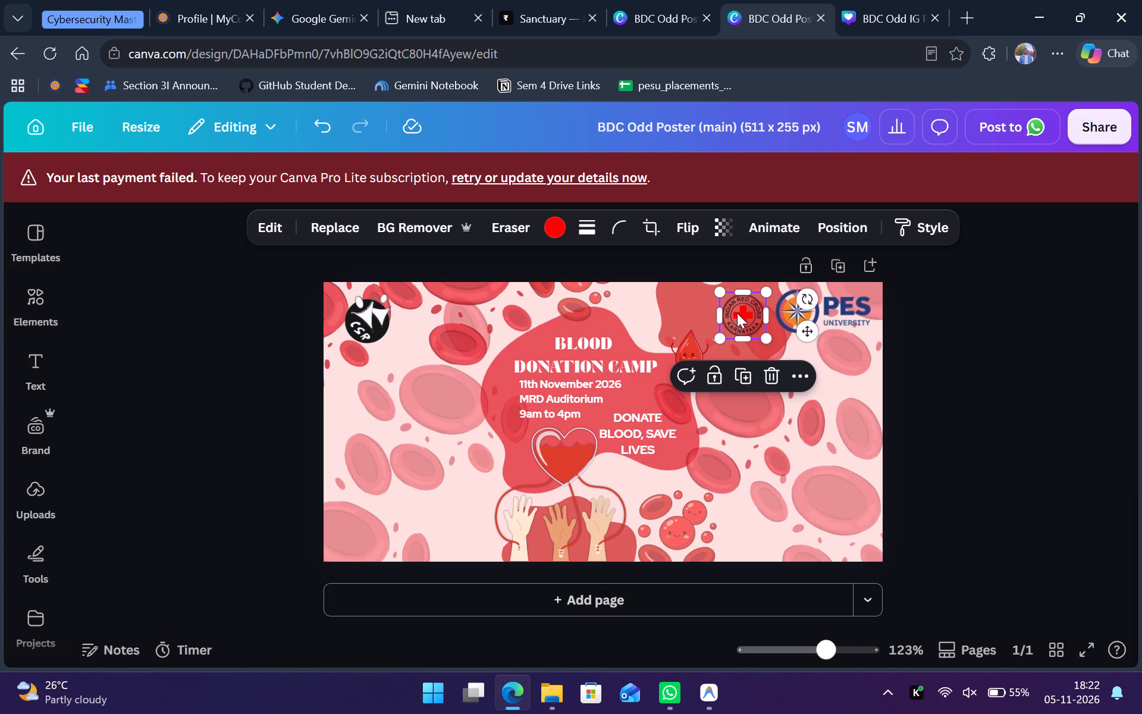
Bring the Red Cross logo to the front layer.
{"action": "right_click", "coordinate": [739, 310]}
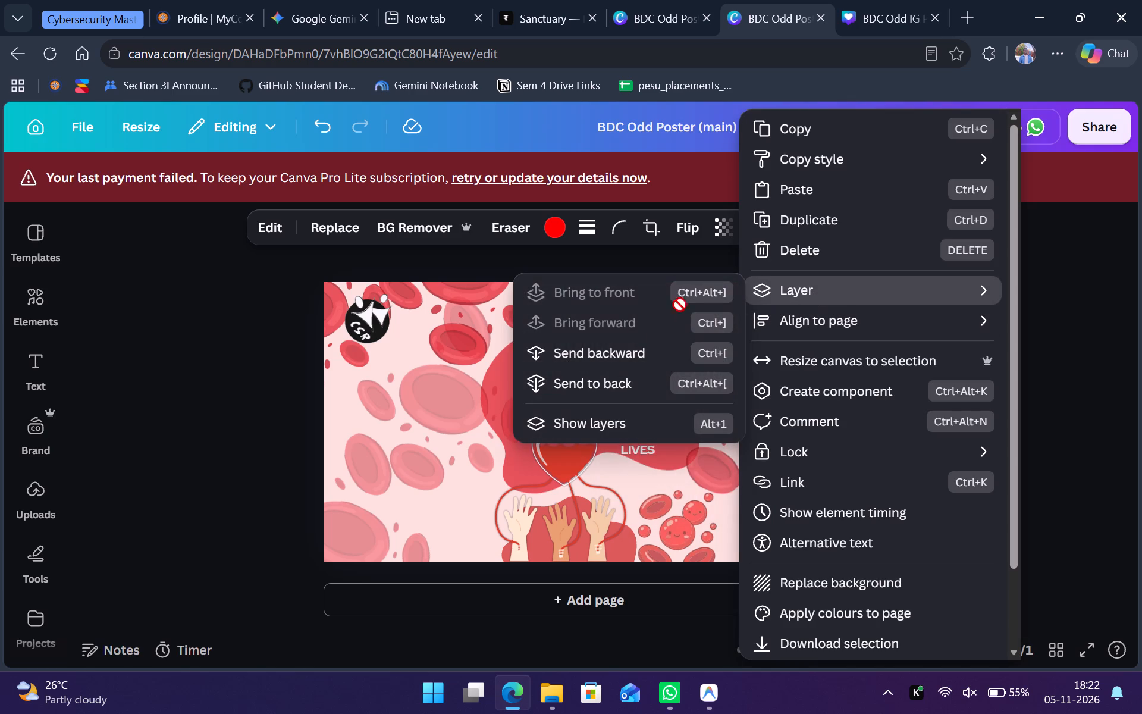
{"action": "left_click", "coordinate": [1071, 296]}
{"action": "left_click", "coordinate": [1069, 298]}
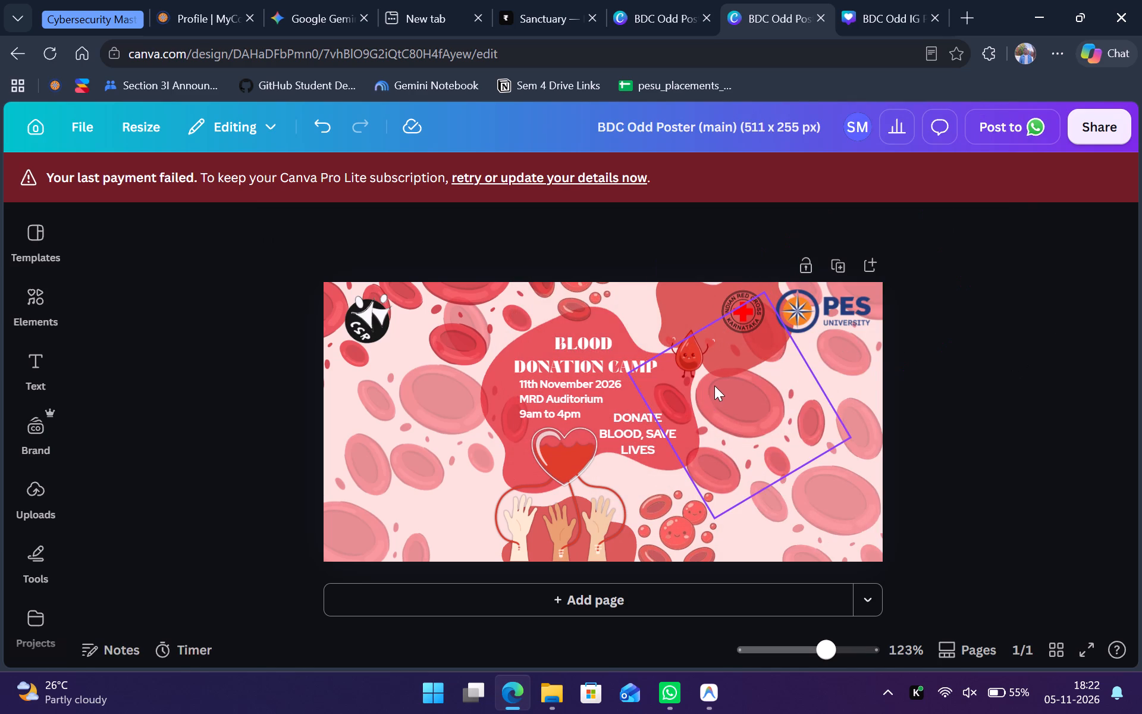
Move the title, date details, slogan, heart-and-hands illustration and red blob together toward the banner's left side and enlarge them slightly.
{"action": "left_click", "coordinate": [626, 423], "text": "shift"}
{"action": "left_click", "coordinate": [572, 447], "text": "shift"}
{"action": "left_click", "coordinate": [541, 400], "text": "shift"}
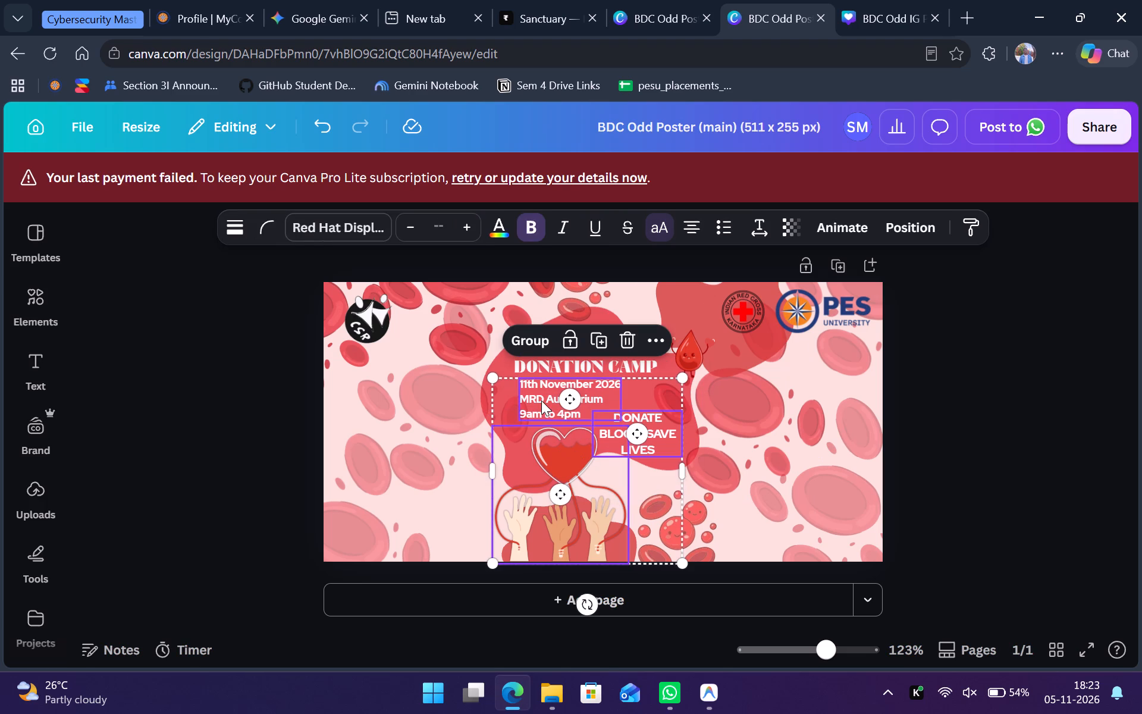
{"action": "left_click", "coordinate": [559, 369], "text": "shift"}
{"action": "left_click", "coordinate": [553, 327], "text": "shift"}
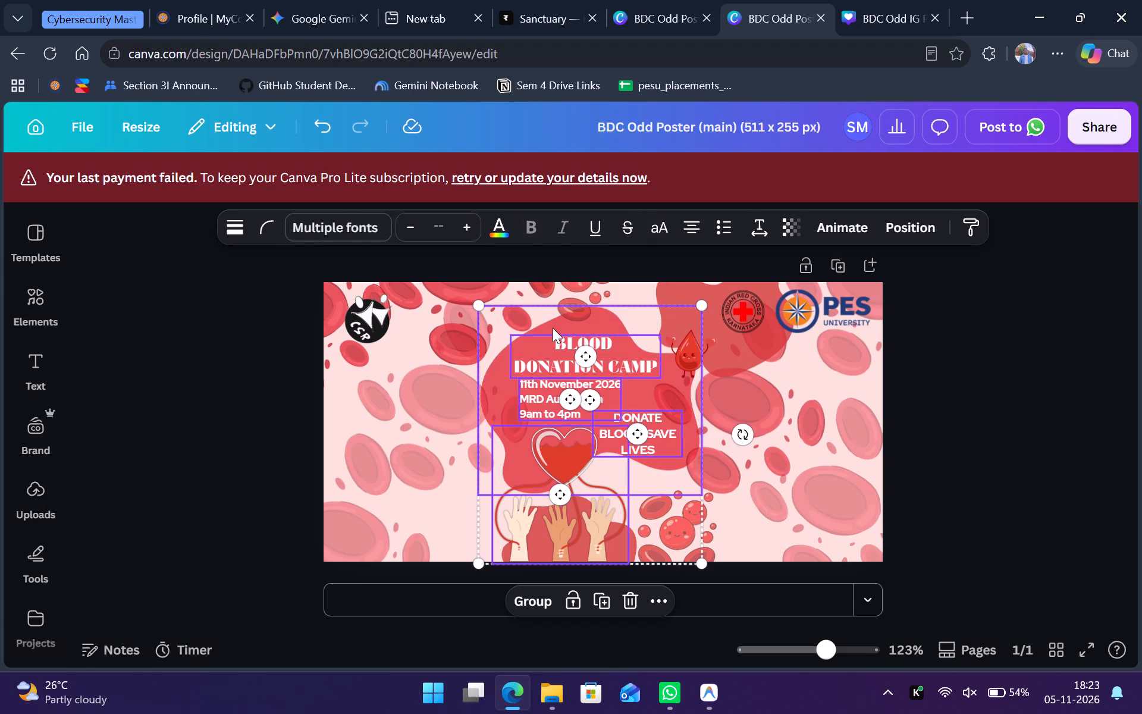
{"action": "left_click_drag", "start_coordinate": [617, 411], "coordinate": [501, 408]}
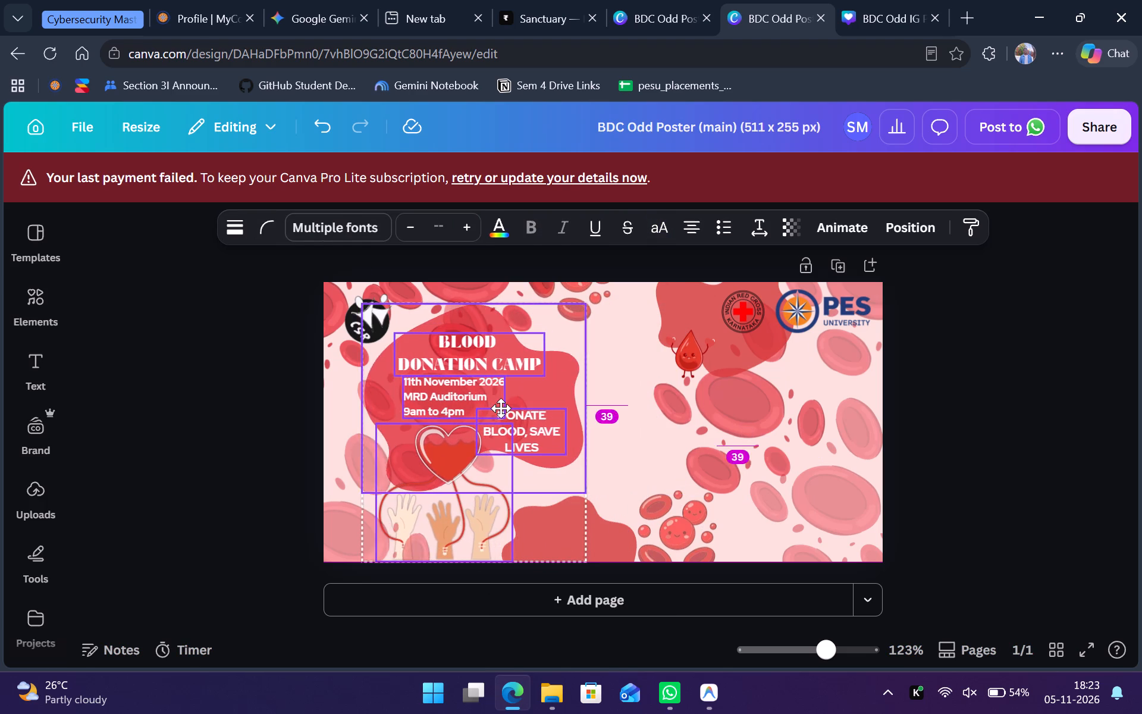
{"action": "left_click_drag", "start_coordinate": [501, 408], "coordinate": [605, 406]}
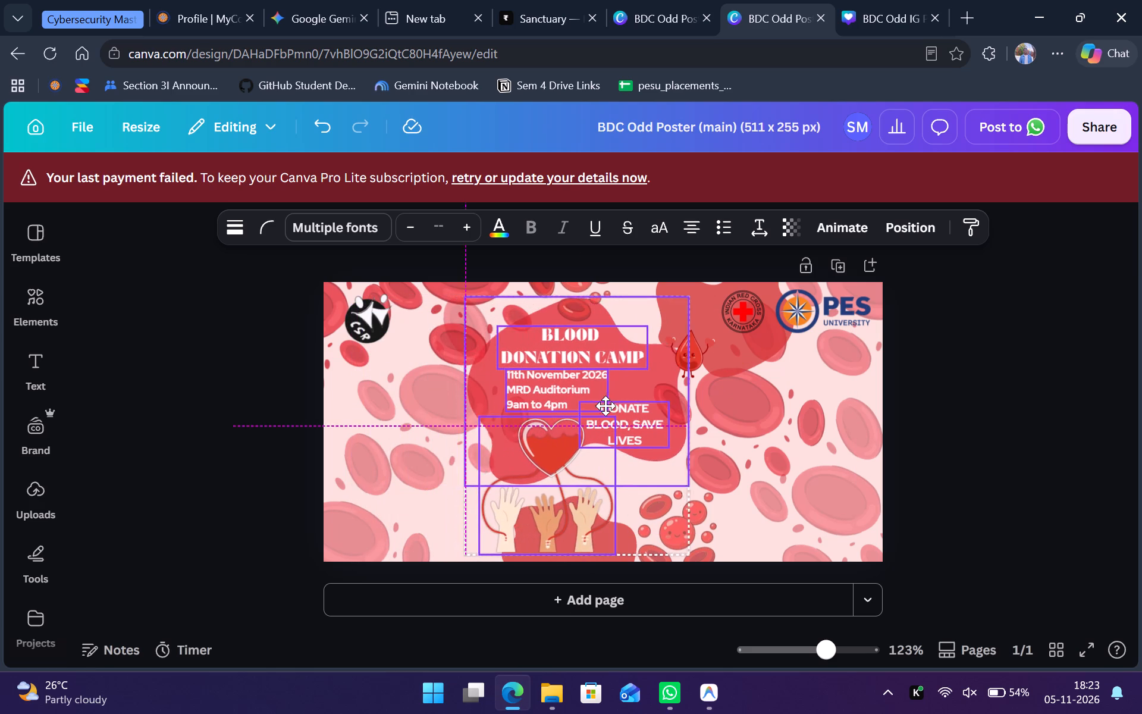
{"action": "left_click_drag", "start_coordinate": [605, 406], "coordinate": [616, 409]}
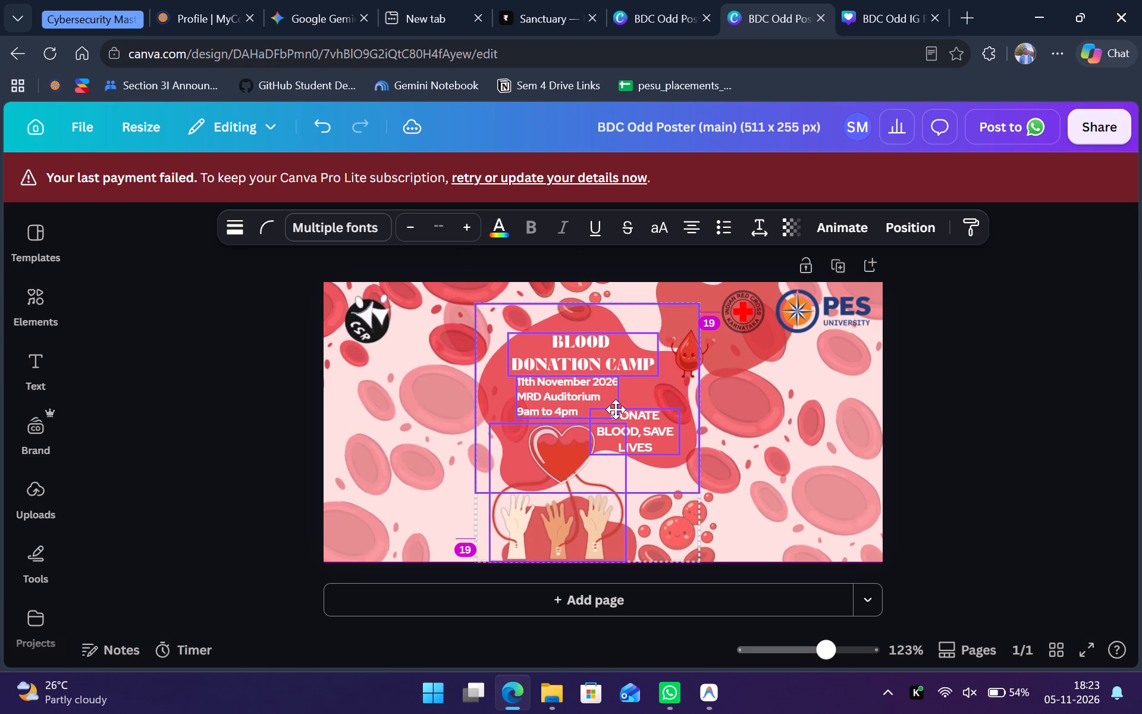
{"action": "left_click_drag", "start_coordinate": [616, 409], "coordinate": [538, 397]}
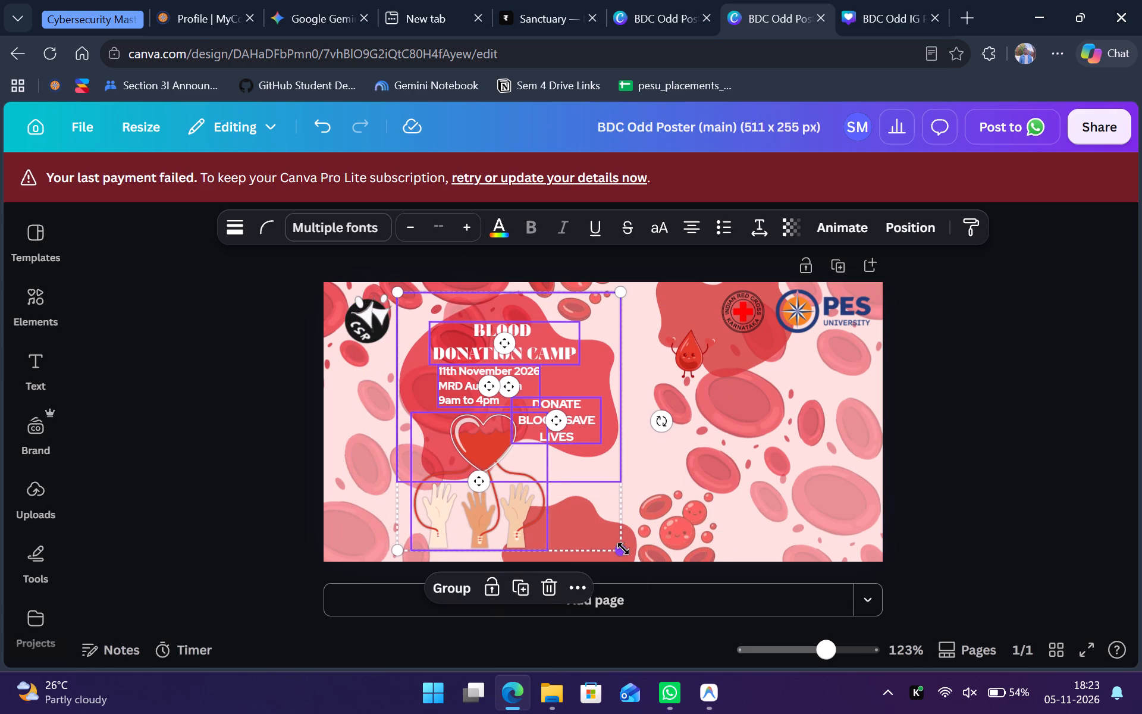
{"action": "left_click_drag", "start_coordinate": [623, 549], "coordinate": [652, 558]}
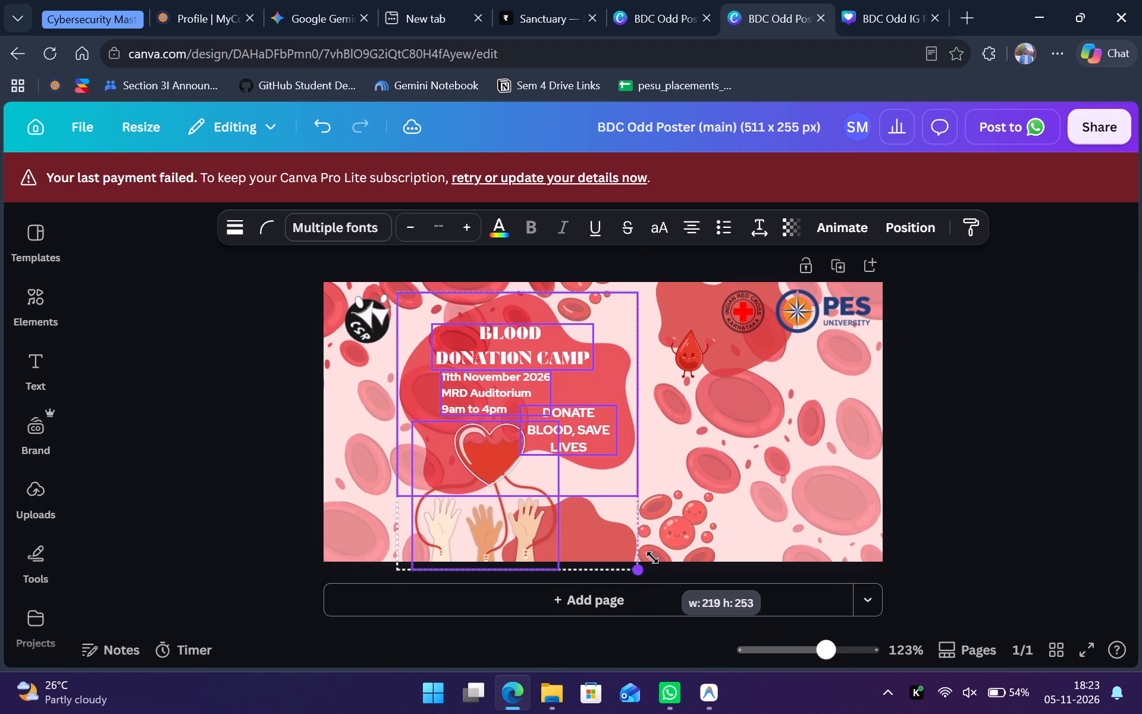
{"action": "left_click_drag", "start_coordinate": [652, 558], "coordinate": [649, 549]}
{"action": "left_click", "coordinate": [1020, 475]}
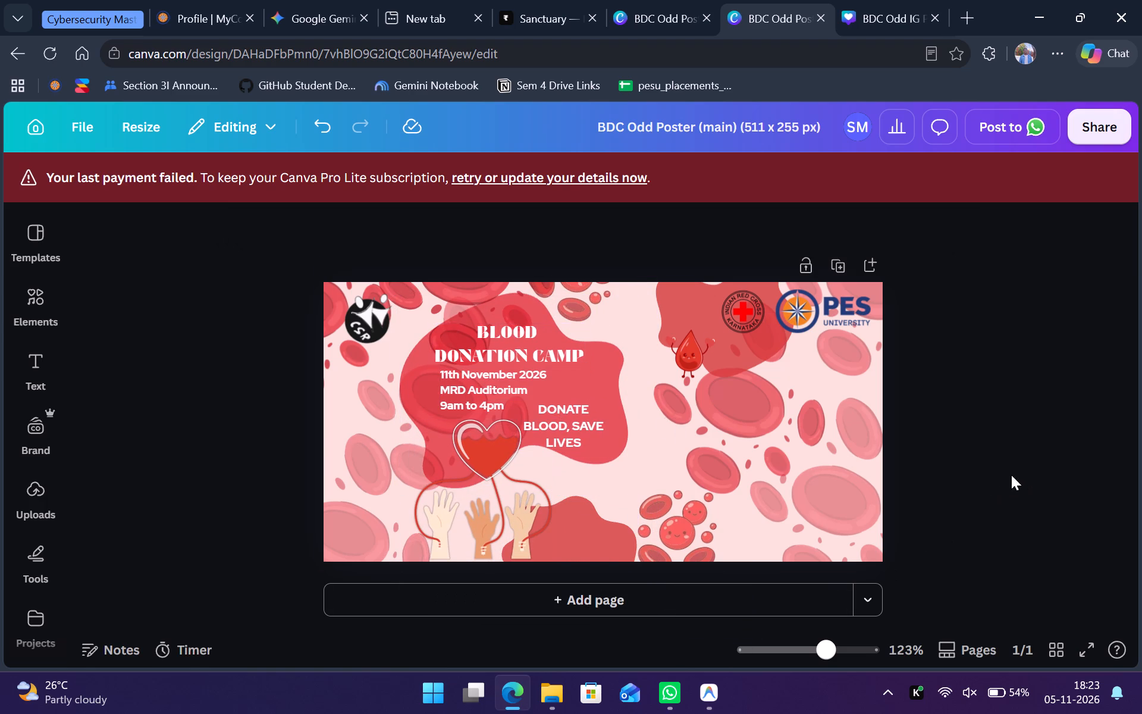
Delete the cluster of small smiling blood cells at the banner's bottom edge.
{"action": "left_click", "coordinate": [661, 513]}
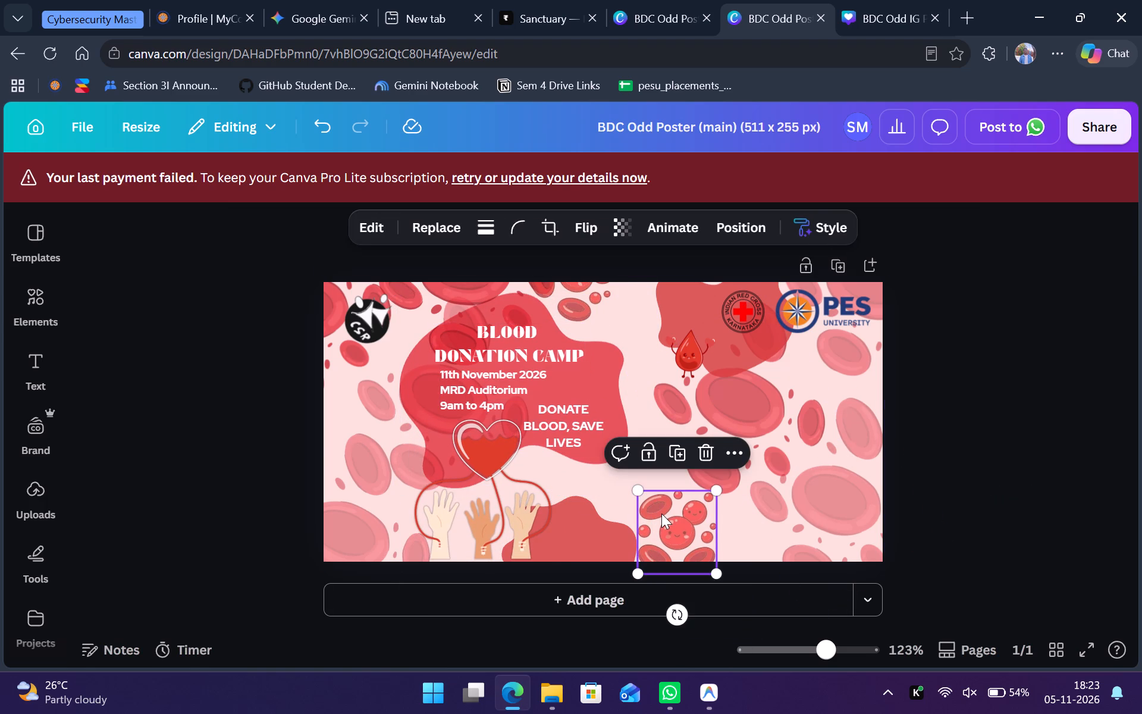
{"action": "key", "text": "BackSpace"}
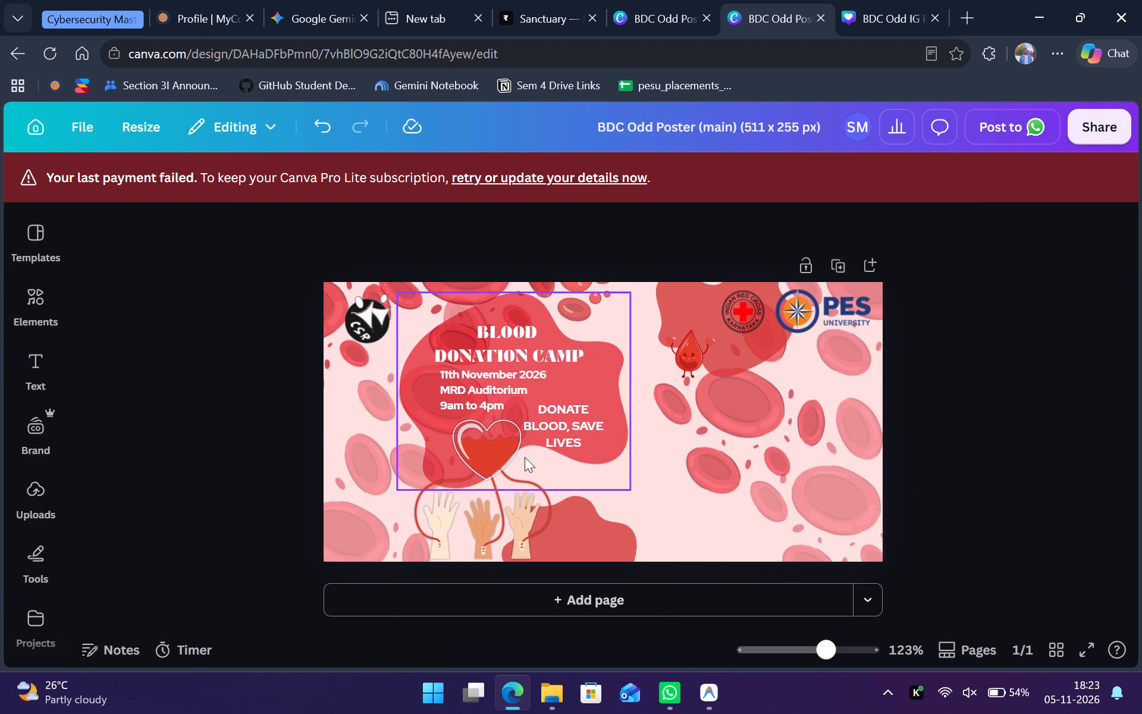
Move the tilted blood cells graphic from behind the heart to the empty area at the banner's lower right of centre.
{"action": "left_click", "coordinate": [393, 453]}
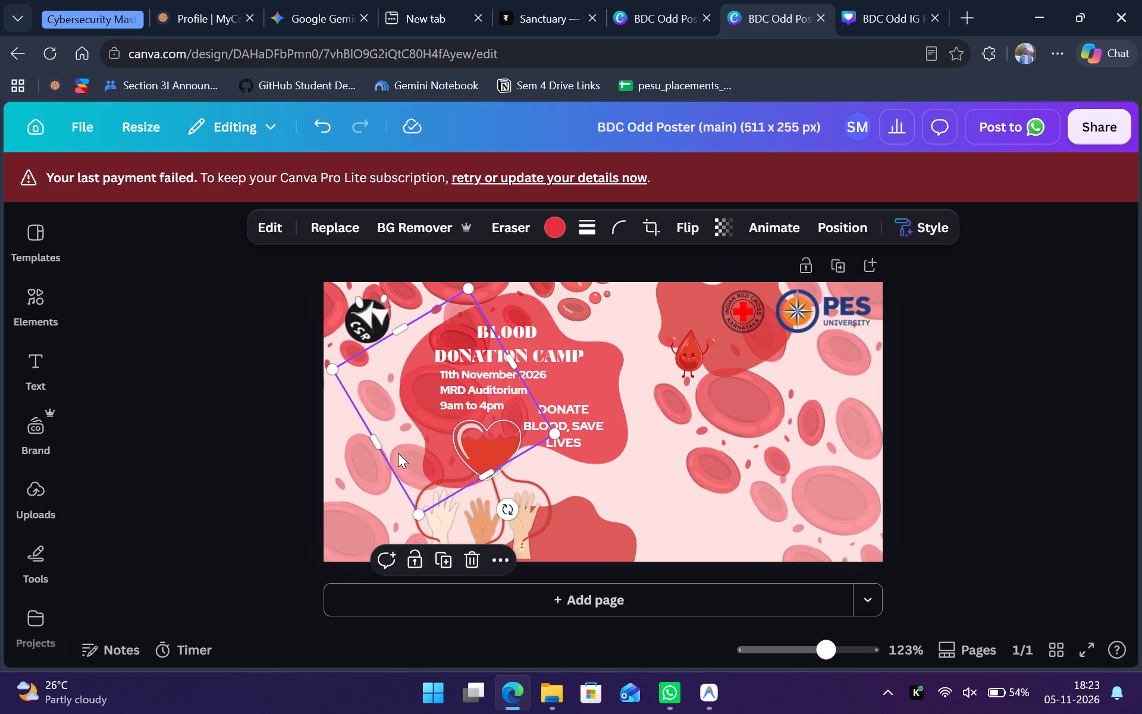
{"action": "left_click_drag", "start_coordinate": [399, 453], "coordinate": [626, 560]}
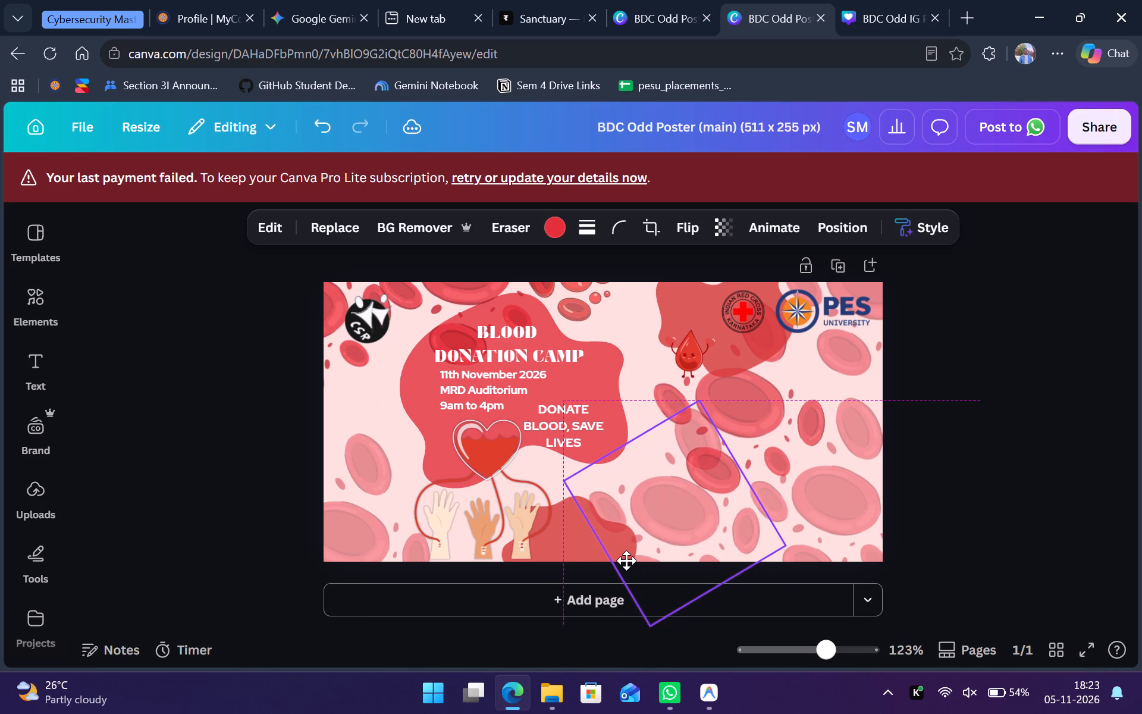
{"action": "left_click_drag", "start_coordinate": [626, 560], "coordinate": [628, 561]}
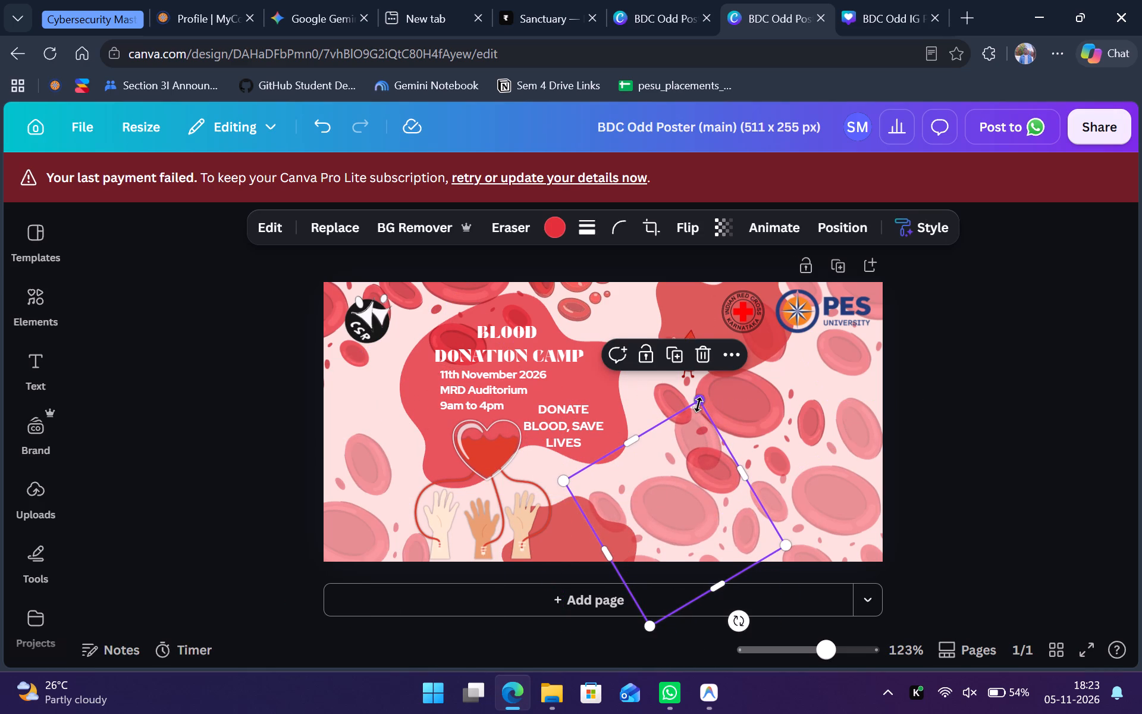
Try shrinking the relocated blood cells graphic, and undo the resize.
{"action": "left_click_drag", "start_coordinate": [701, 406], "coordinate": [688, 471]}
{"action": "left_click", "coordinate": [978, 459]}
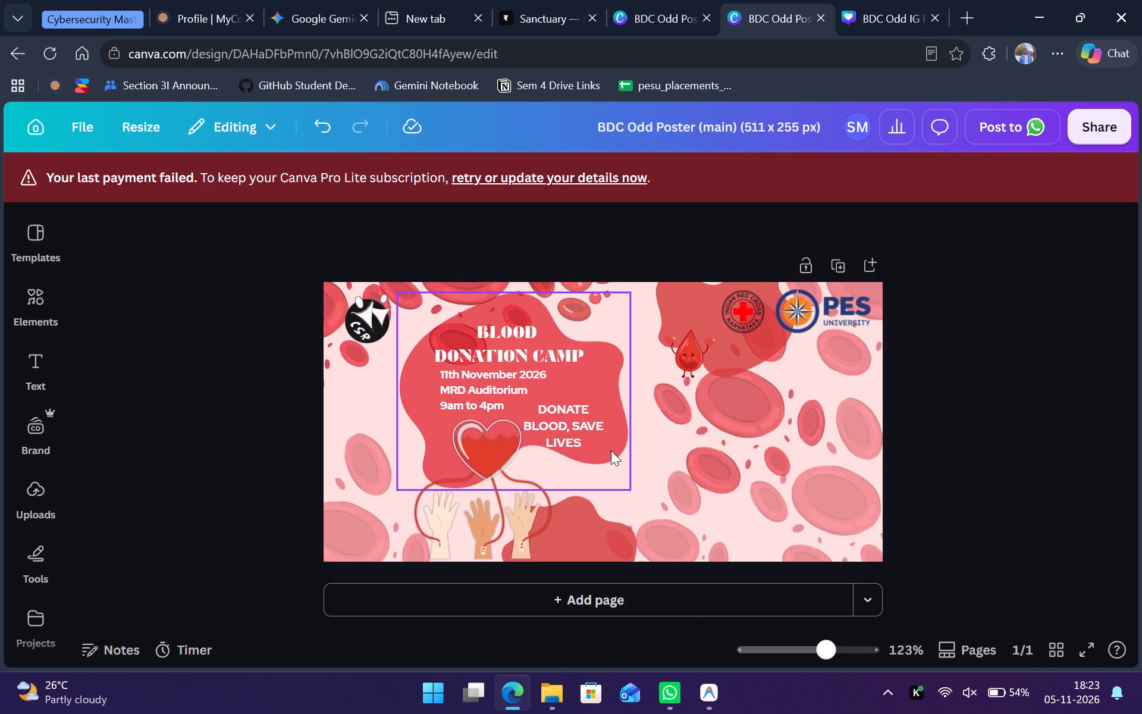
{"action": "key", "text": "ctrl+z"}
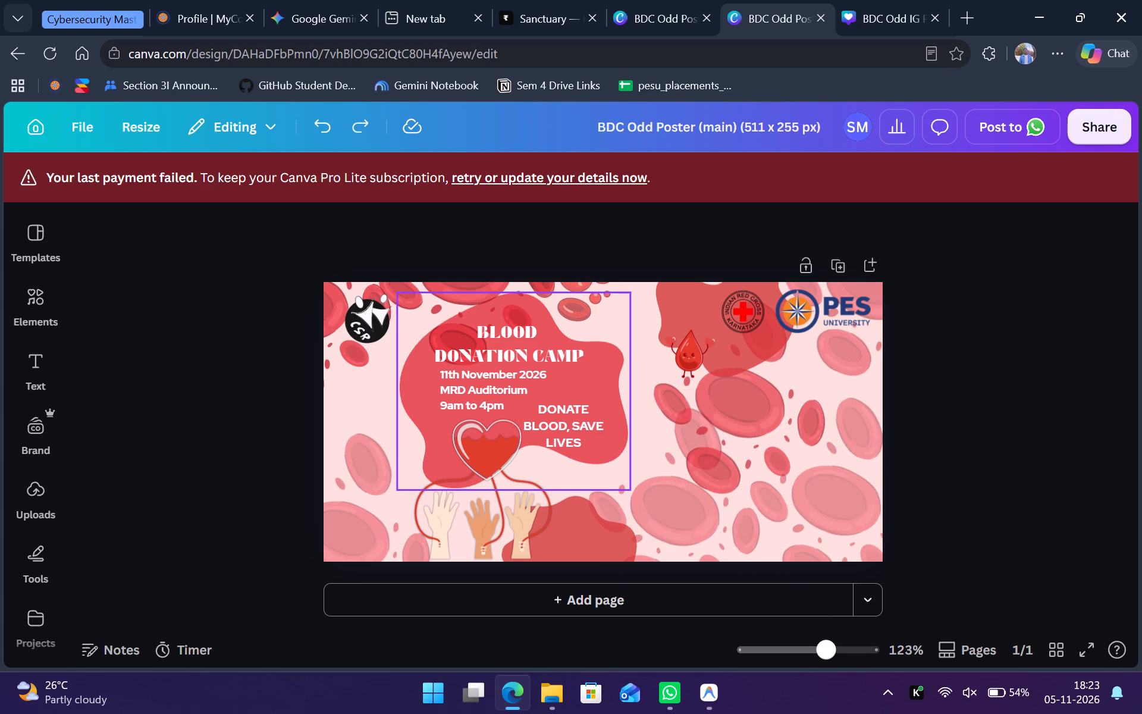
Search the main poster's resize options for TV, and create and open an Instagram Story (1080 × 1920 px) copy of the poster.
{"action": "left_click", "coordinate": [673, 1]}
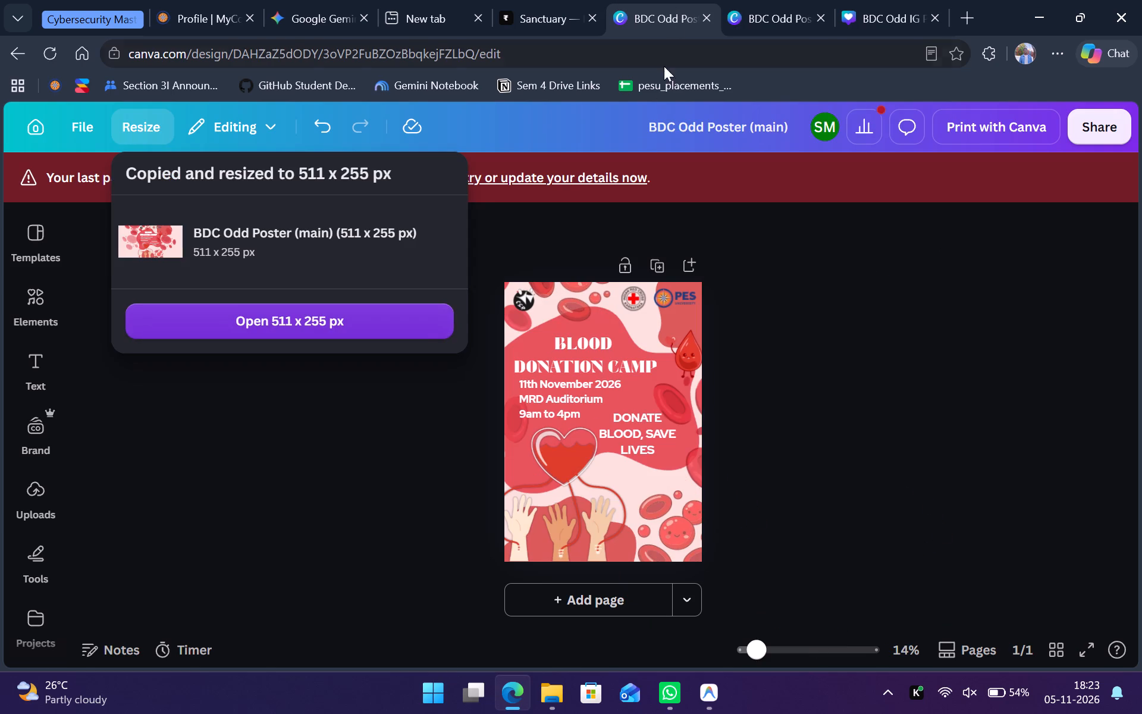
{"action": "left_click", "coordinate": [342, 392]}
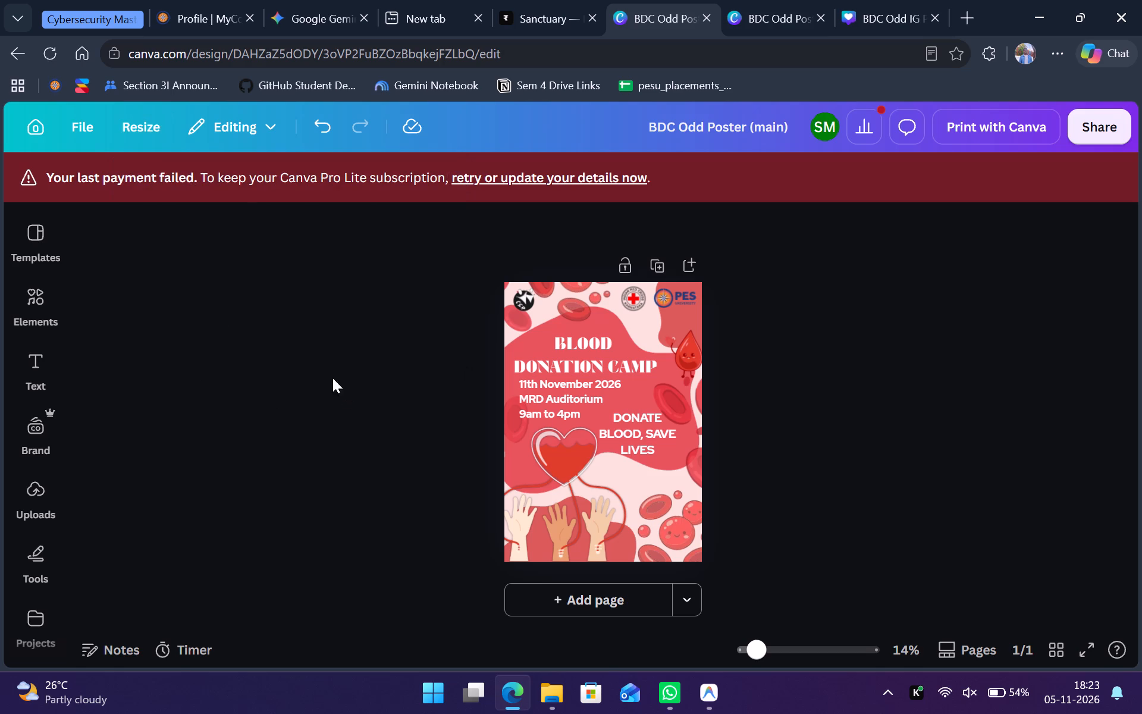
{"action": "left_click", "coordinate": [146, 126]}
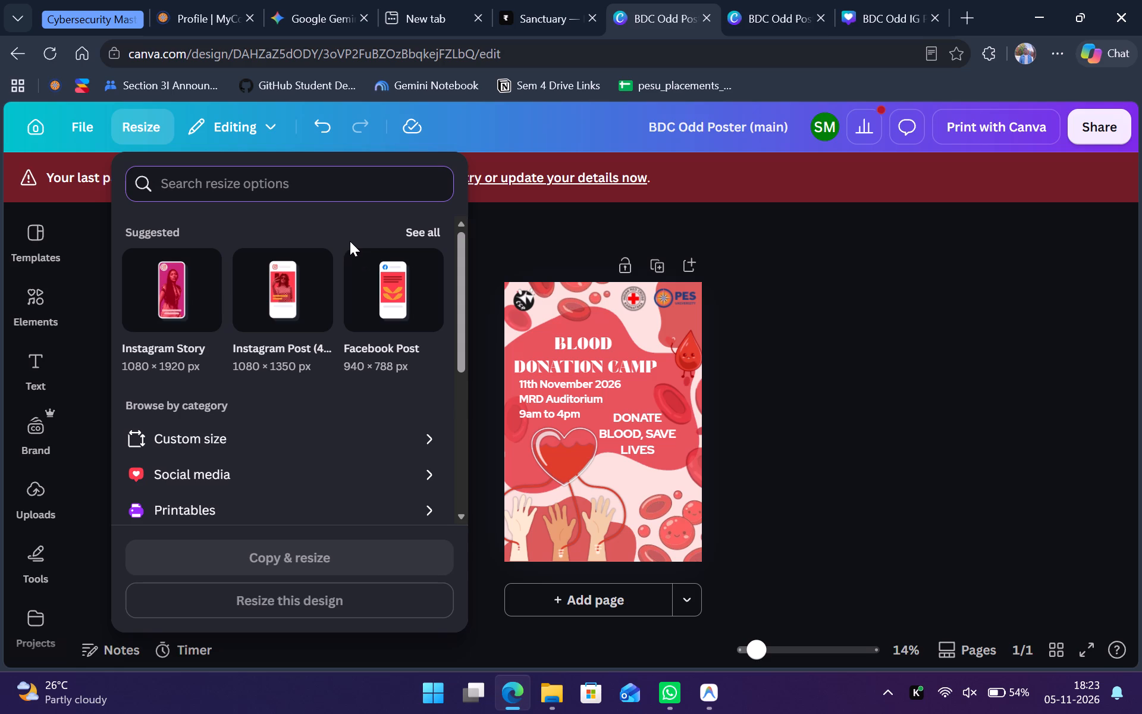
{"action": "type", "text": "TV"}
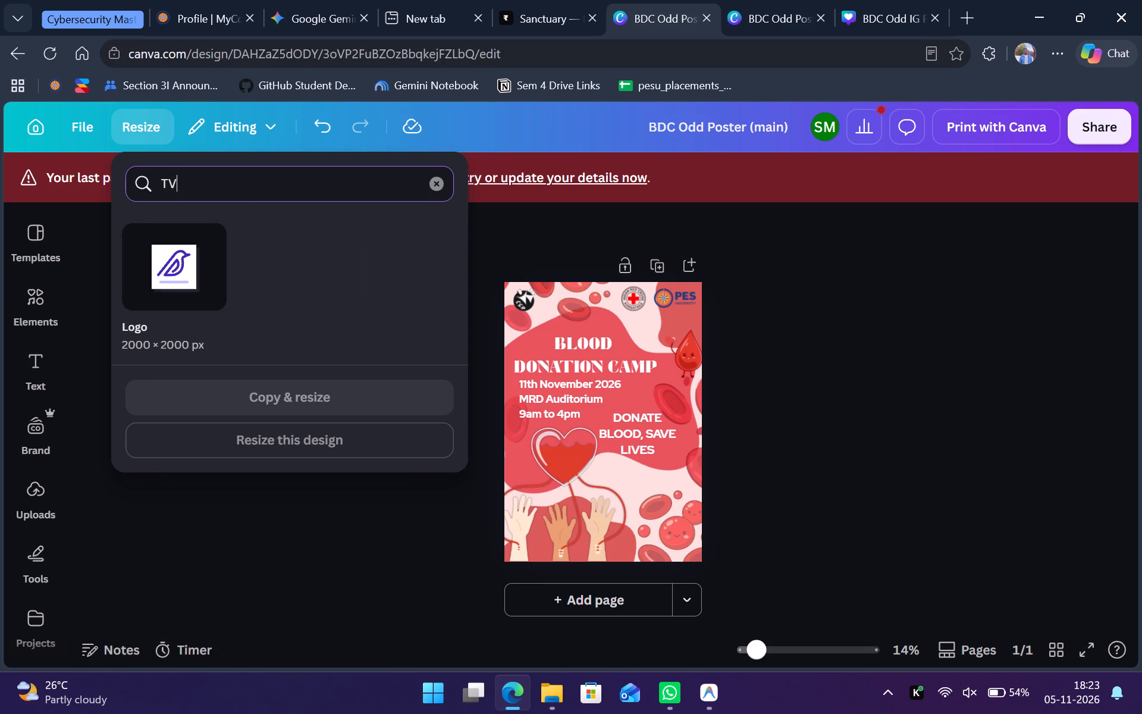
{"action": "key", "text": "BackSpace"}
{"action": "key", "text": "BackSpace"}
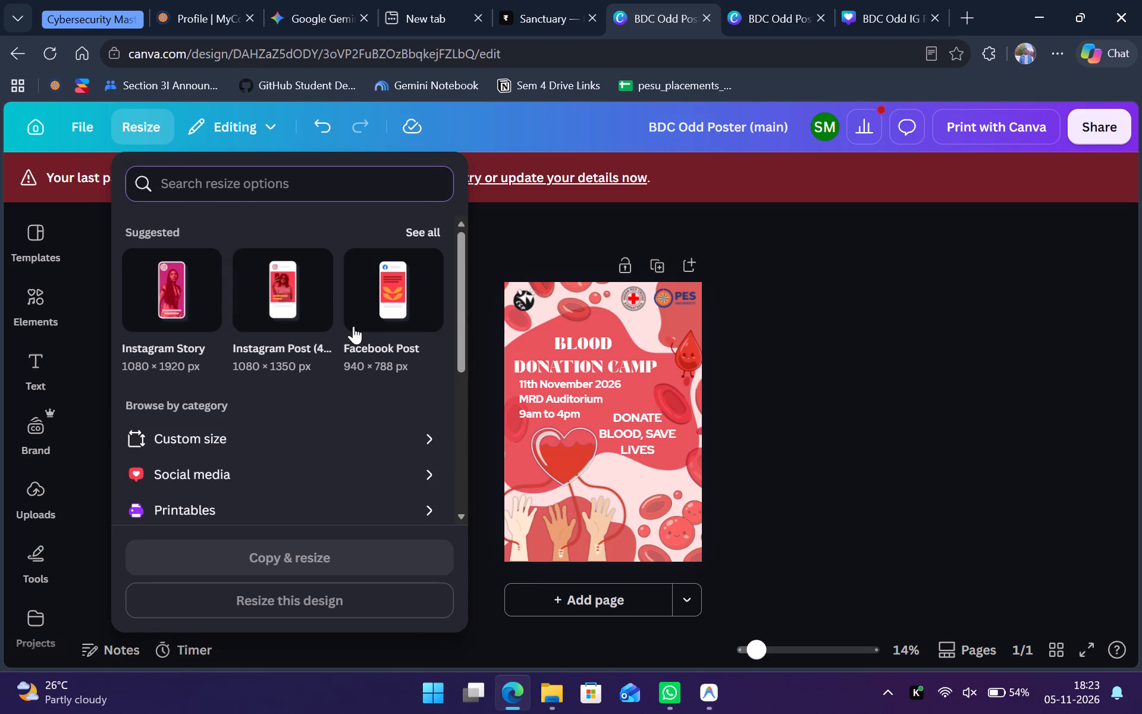
{"action": "scroll", "coordinate": [331, 421], "scroll_direction": "down", "scroll_amount": 3}
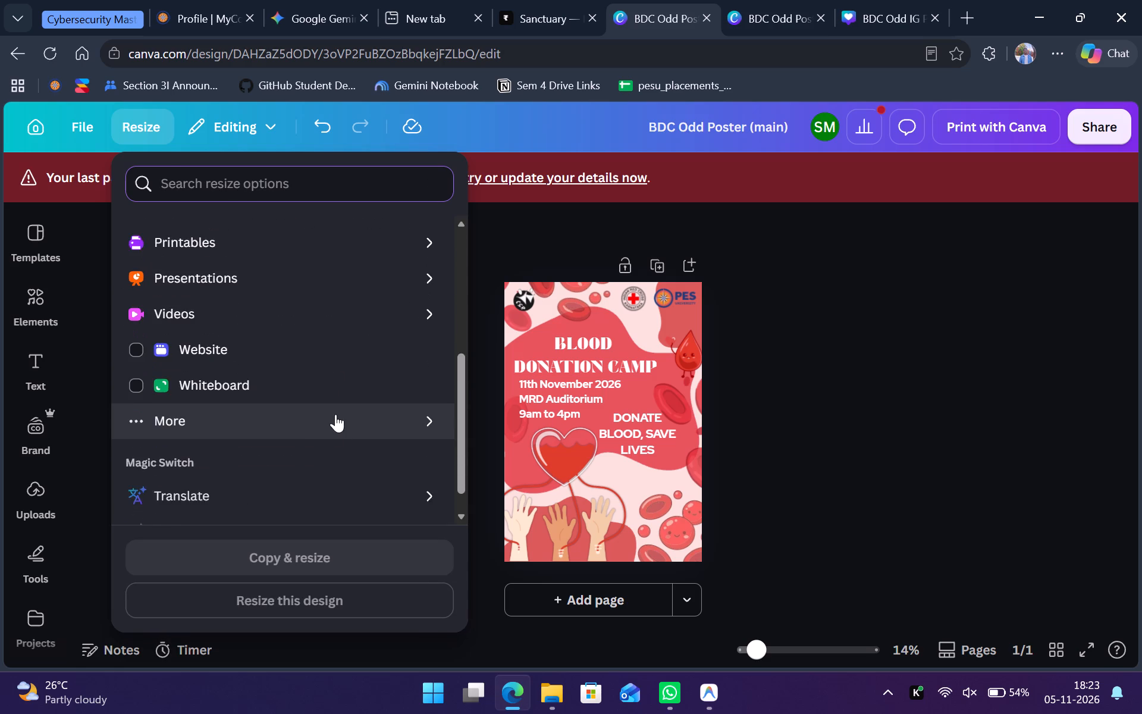
{"action": "scroll", "coordinate": [335, 414], "scroll_direction": "down", "scroll_amount": 1}
{"action": "scroll", "coordinate": [325, 393], "scroll_direction": "up", "scroll_amount": 5}
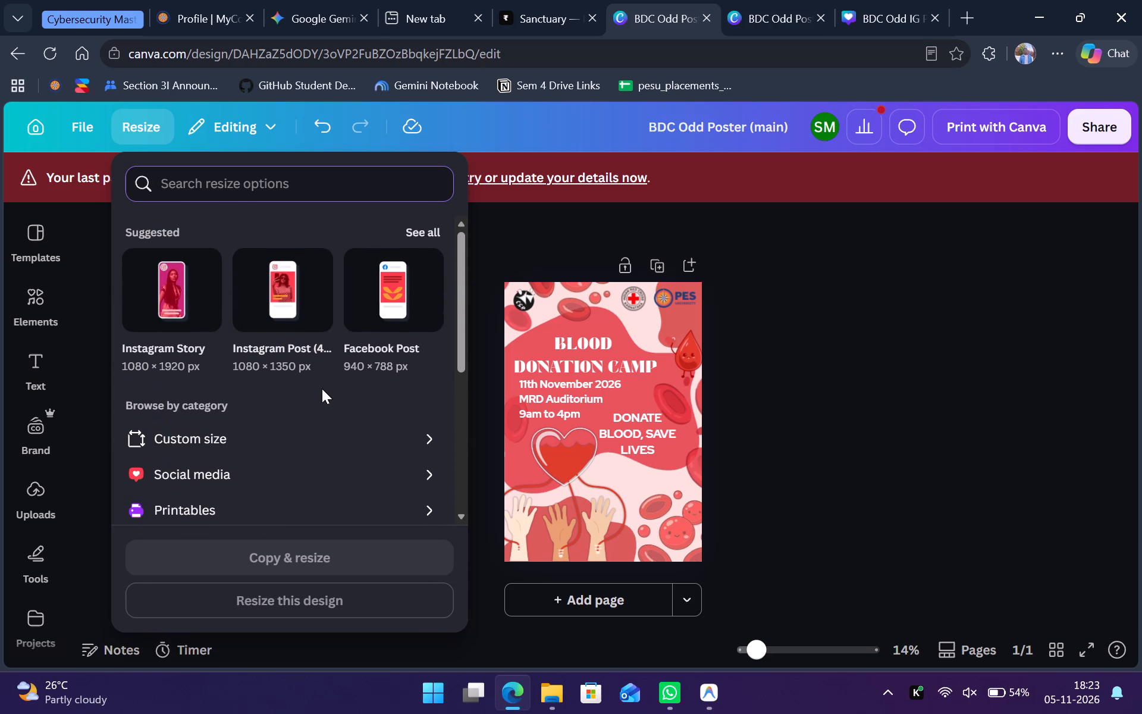
{"action": "left_click", "coordinate": [190, 340]}
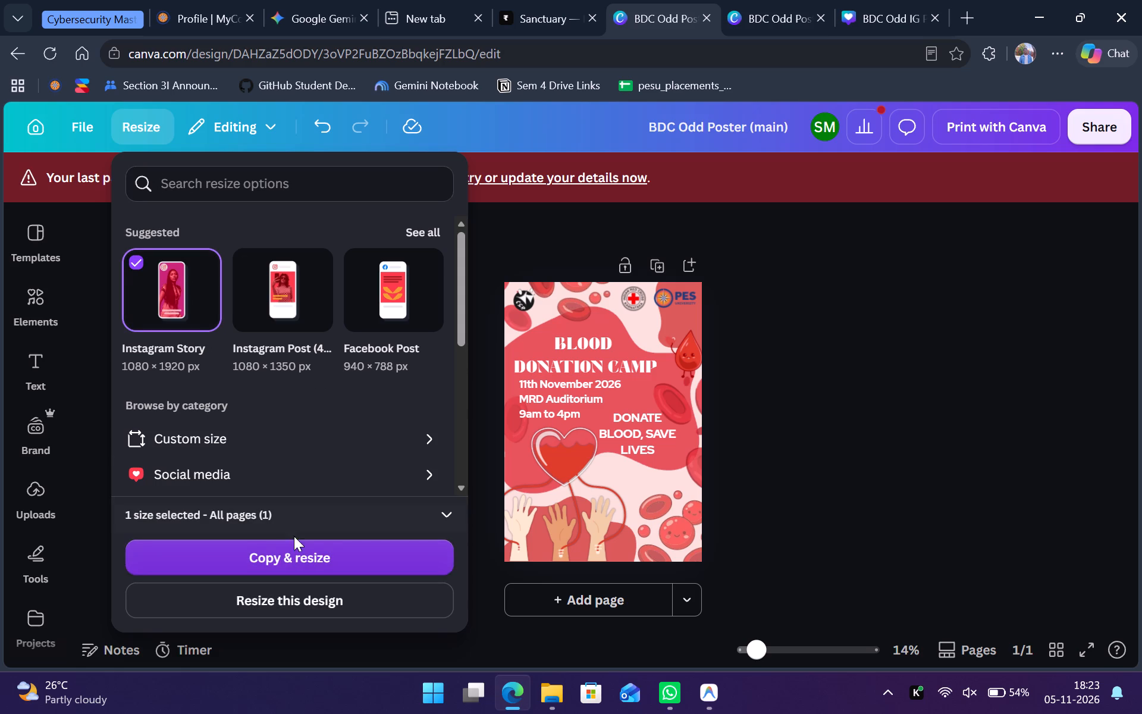
{"action": "left_click", "coordinate": [299, 547]}
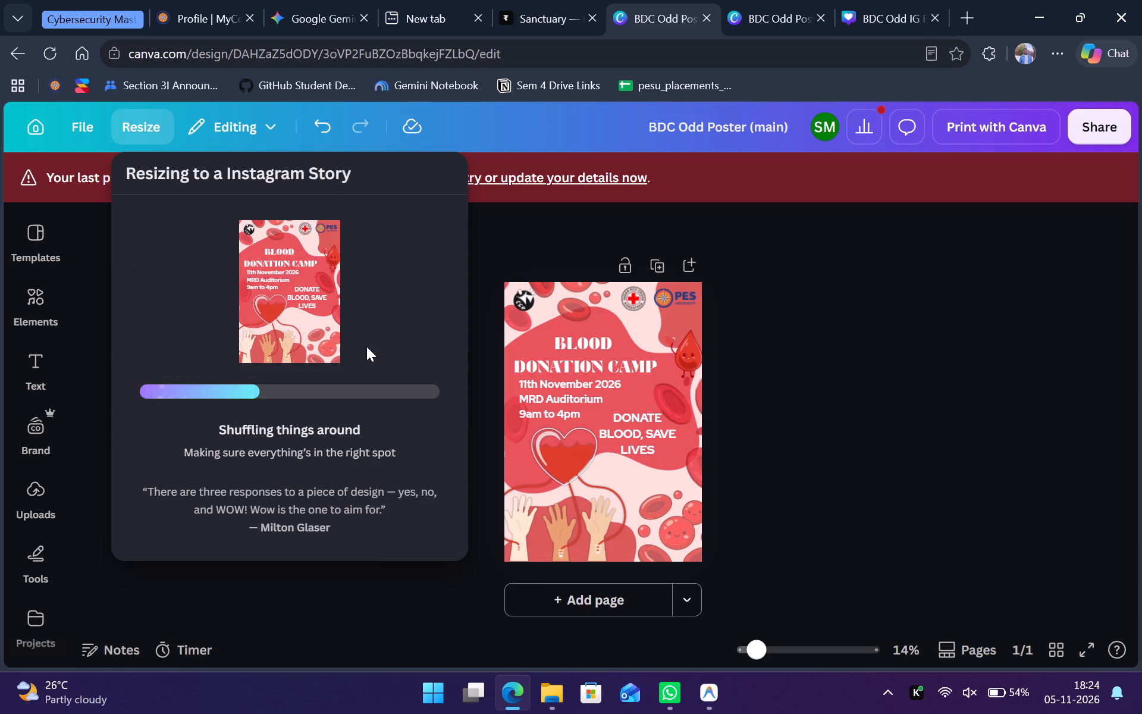
{"action": "left_click", "coordinate": [339, 314]}
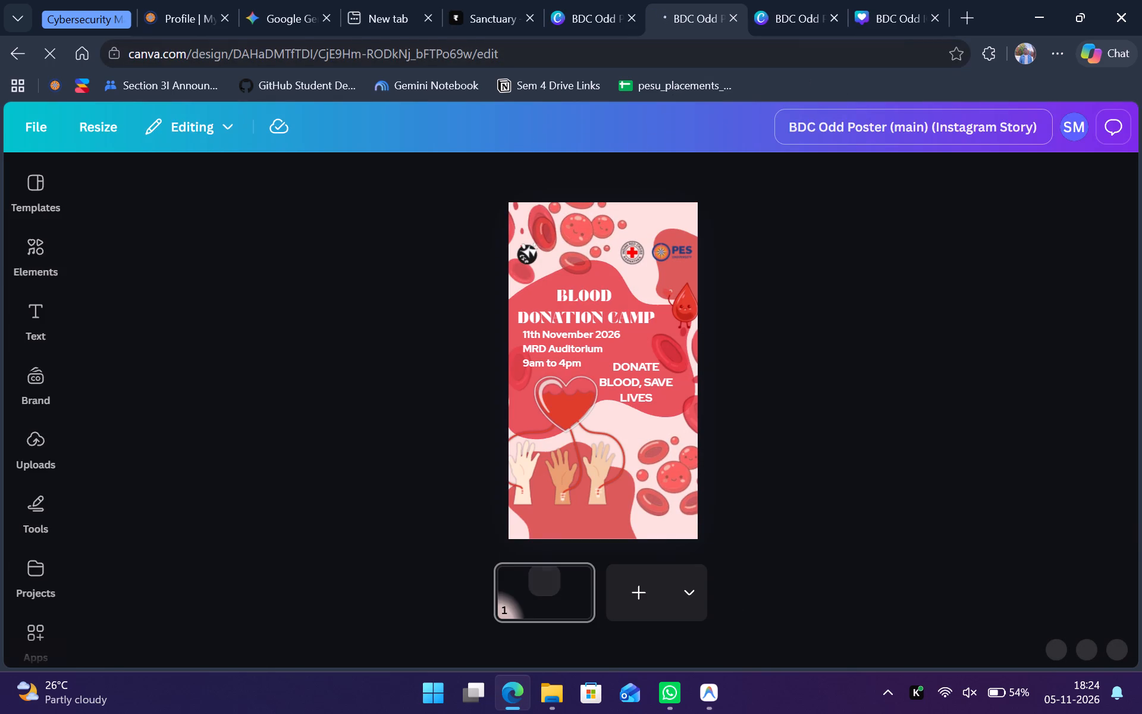
Rename the Instagram Story copy as "BDC Odd Instagram Story & TV Portrait".
{"action": "left_click", "coordinate": [776, 124]}
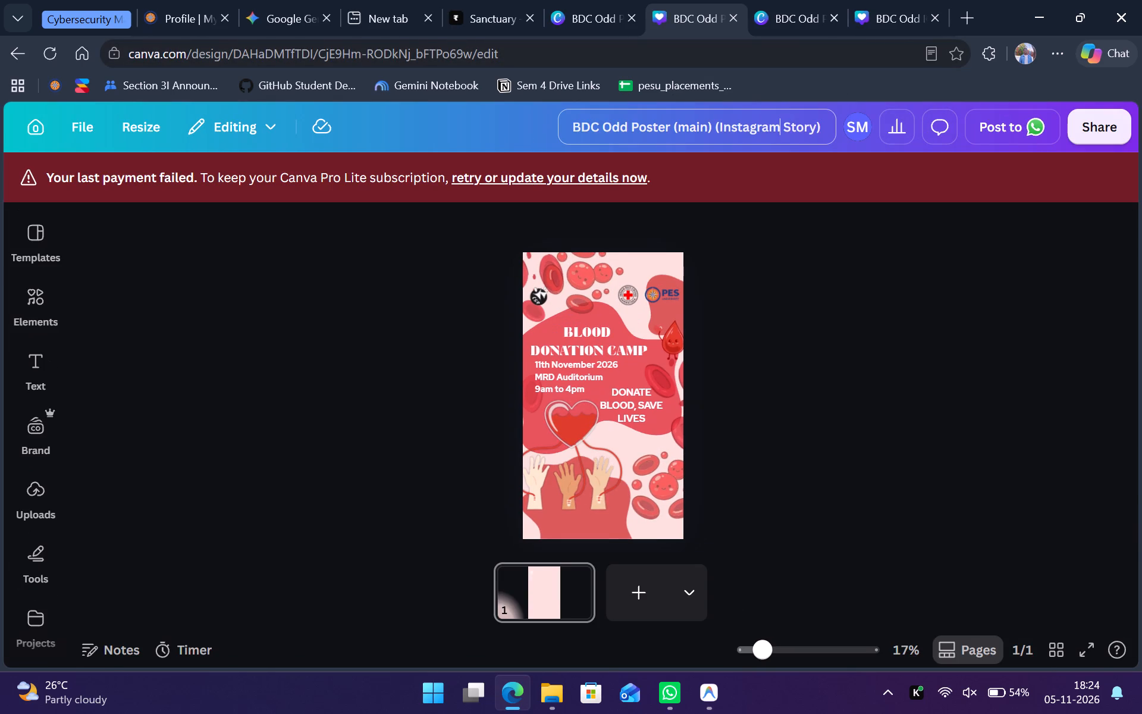
{"action": "left_click", "coordinate": [712, 127]}
{"action": "key", "text": "BackSpace"}
{"action": "key", "text": "BackSpace"}
{"action": "key", "text": "BackSpace"}
{"action": "key", "text": "BackSpace"}
{"action": "key", "text": "BackSpace"}
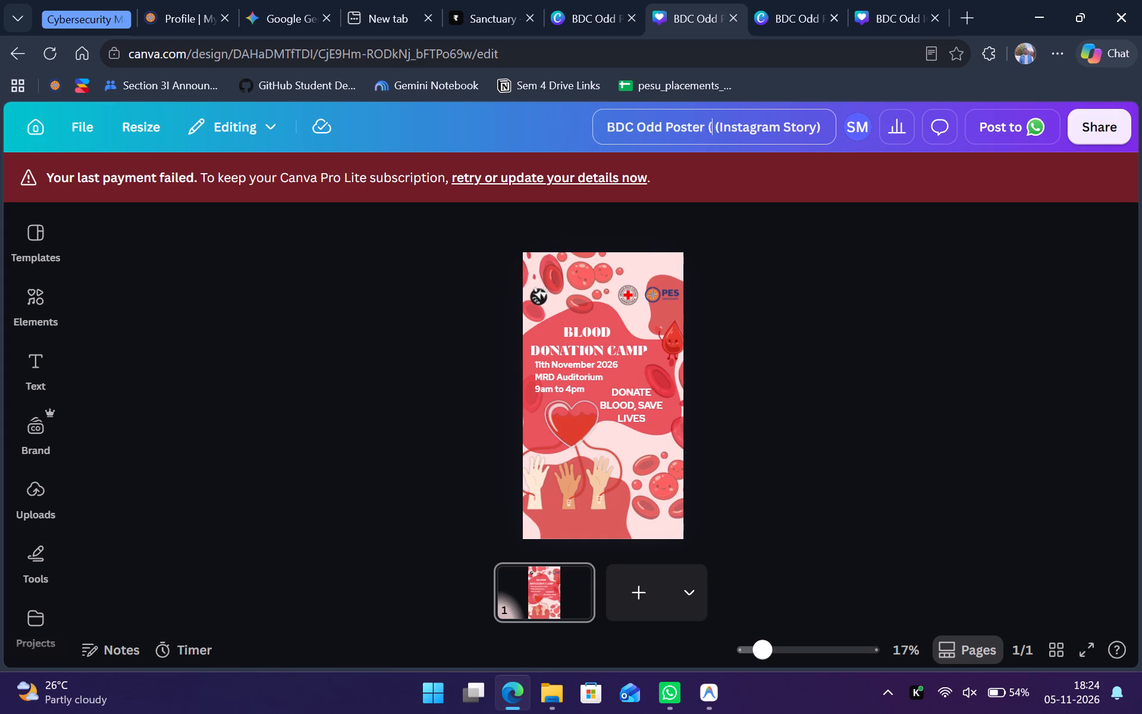
{"action": "key", "text": "BackSpace"}
{"action": "key", "text": "BackSpace"}
{"action": "key", "text": "BackSpace"}
{"action": "key", "text": "BackSpace"}
{"action": "key", "text": "BackSpace"}
{"action": "key", "text": "BackSpace"}
{"action": "key", "text": "BackSpace"}
{"action": "key", "text": "BackSpace"}
{"action": "key", "text": "BackSpace"}
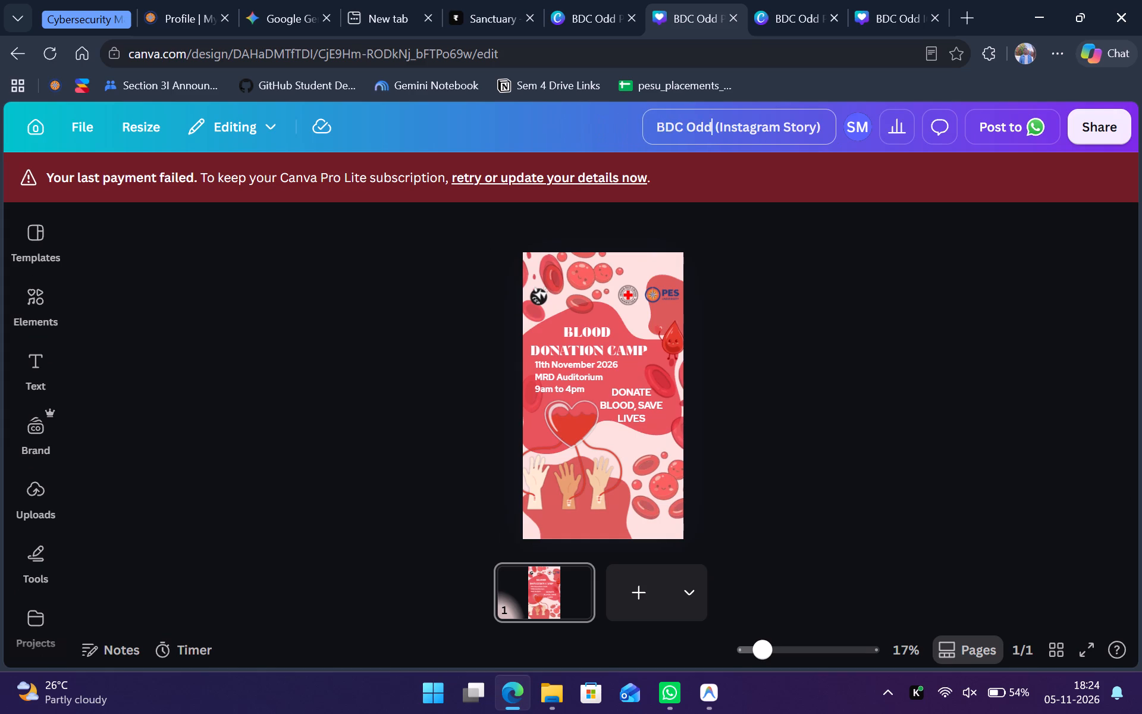
{"action": "key", "text": "Delete"}
{"action": "key", "text": "Delete"}
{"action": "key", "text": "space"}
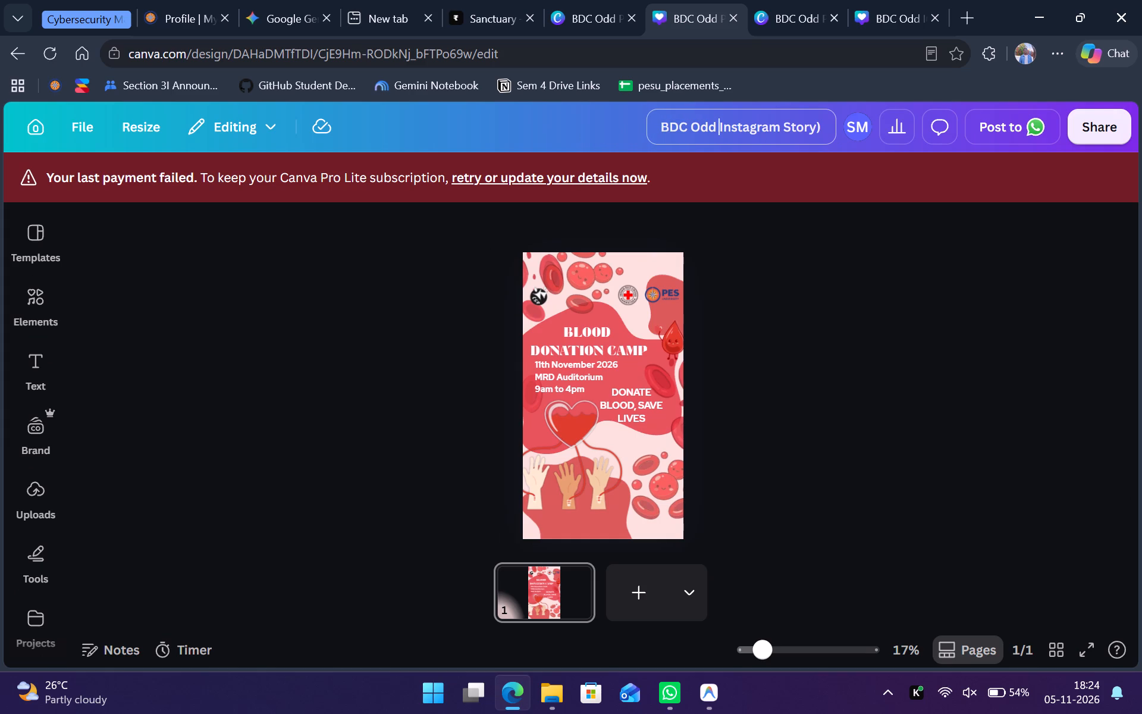
{"action": "left_click", "coordinate": [822, 127]}
{"action": "key", "text": "BackSpace"}
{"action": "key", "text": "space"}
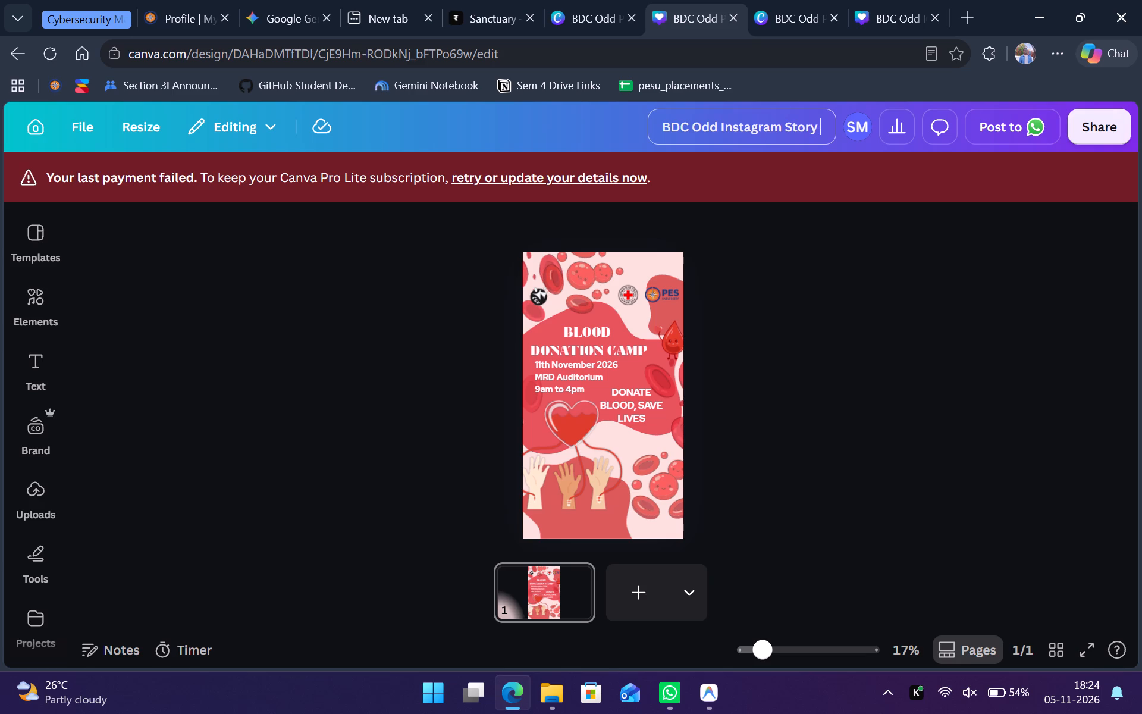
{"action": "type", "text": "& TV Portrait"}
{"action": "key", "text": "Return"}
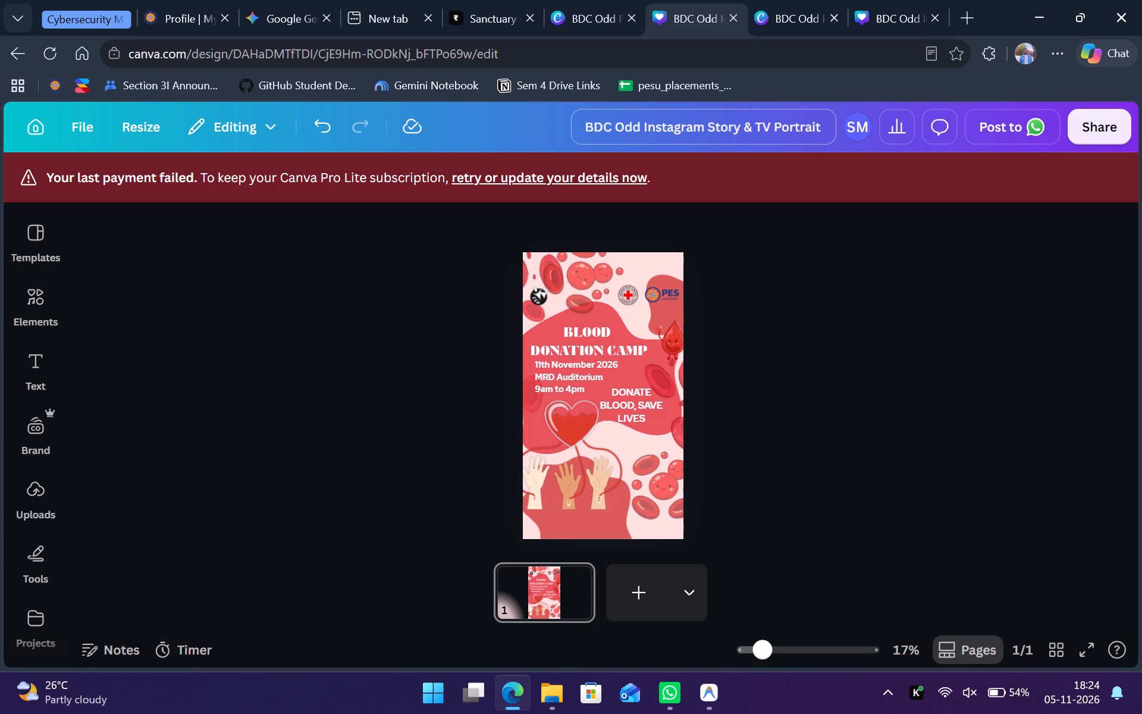
Move the heart-and-hands illustration straight down so the hands reach the story's bottom edge.
{"action": "left_click_drag", "start_coordinate": [581, 474], "coordinate": [581, 494]}
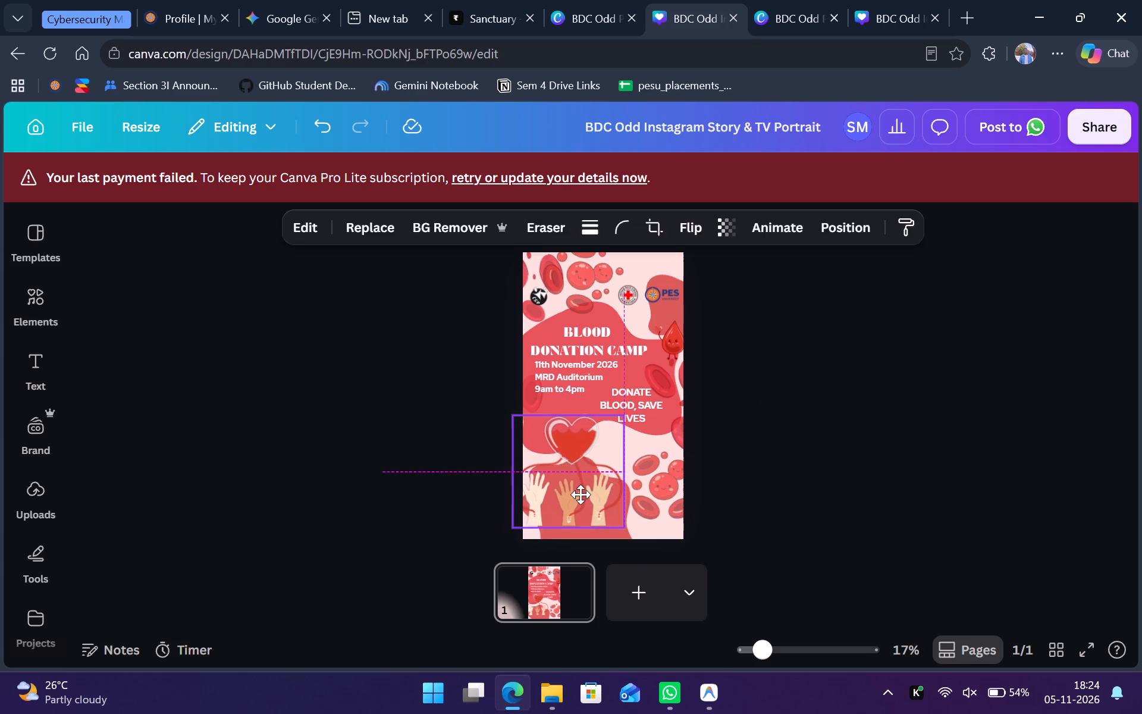
{"action": "left_click_drag", "start_coordinate": [581, 494], "coordinate": [581, 503]}
{"action": "left_click", "coordinate": [770, 437]}
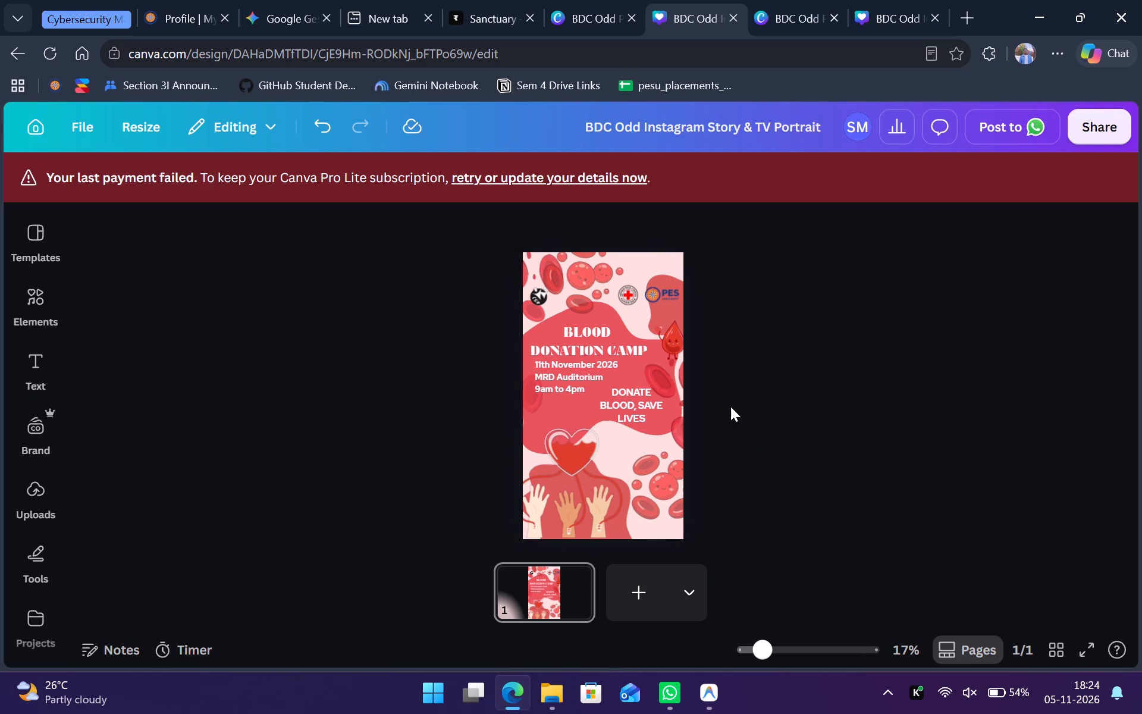
Move the round black-and-white logo up into the story's top-left corner and enlarge it slightly.
{"action": "left_click_drag", "start_coordinate": [538, 297], "coordinate": [537, 268]}
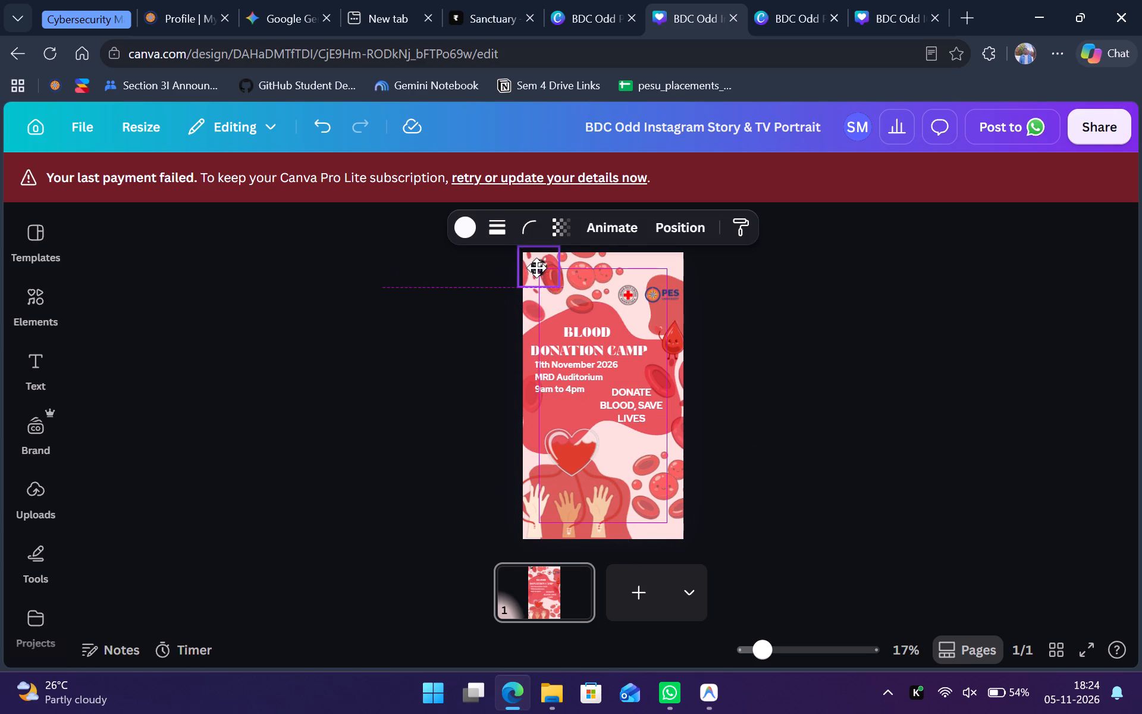
{"action": "left_click_drag", "start_coordinate": [537, 268], "coordinate": [535, 268]}
{"action": "left_click_drag", "start_coordinate": [553, 283], "coordinate": [566, 290]}
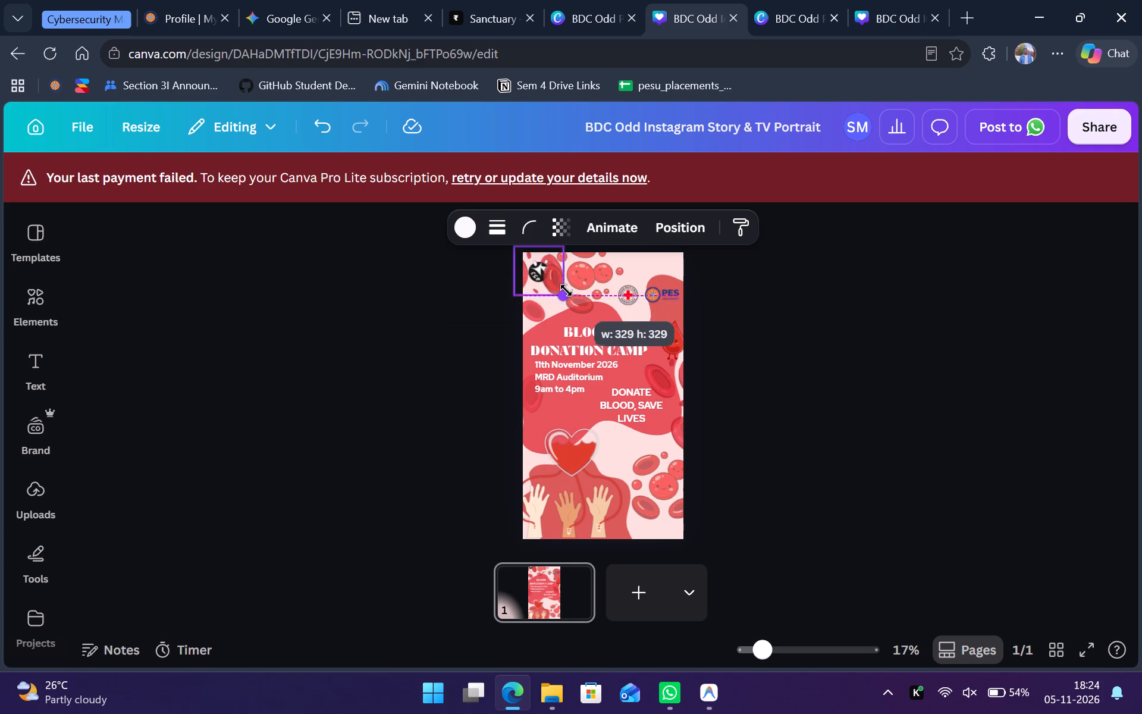
{"action": "left_click_drag", "start_coordinate": [566, 290], "coordinate": [568, 291]}
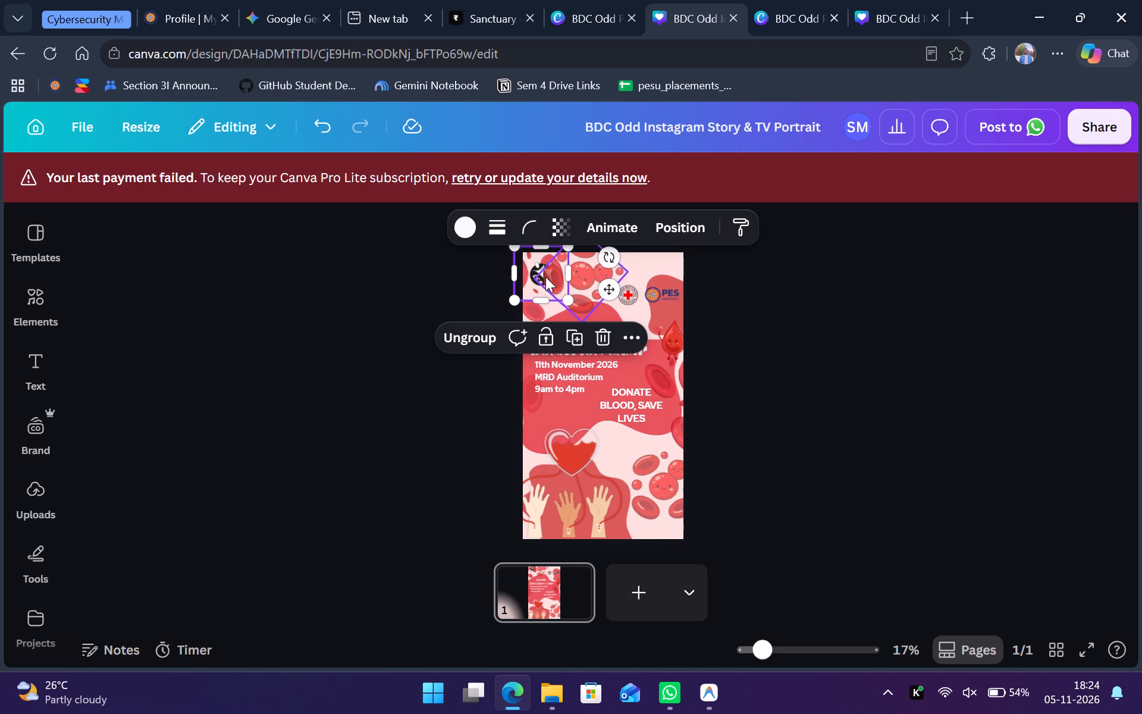
{"action": "left_click", "coordinate": [628, 329]}
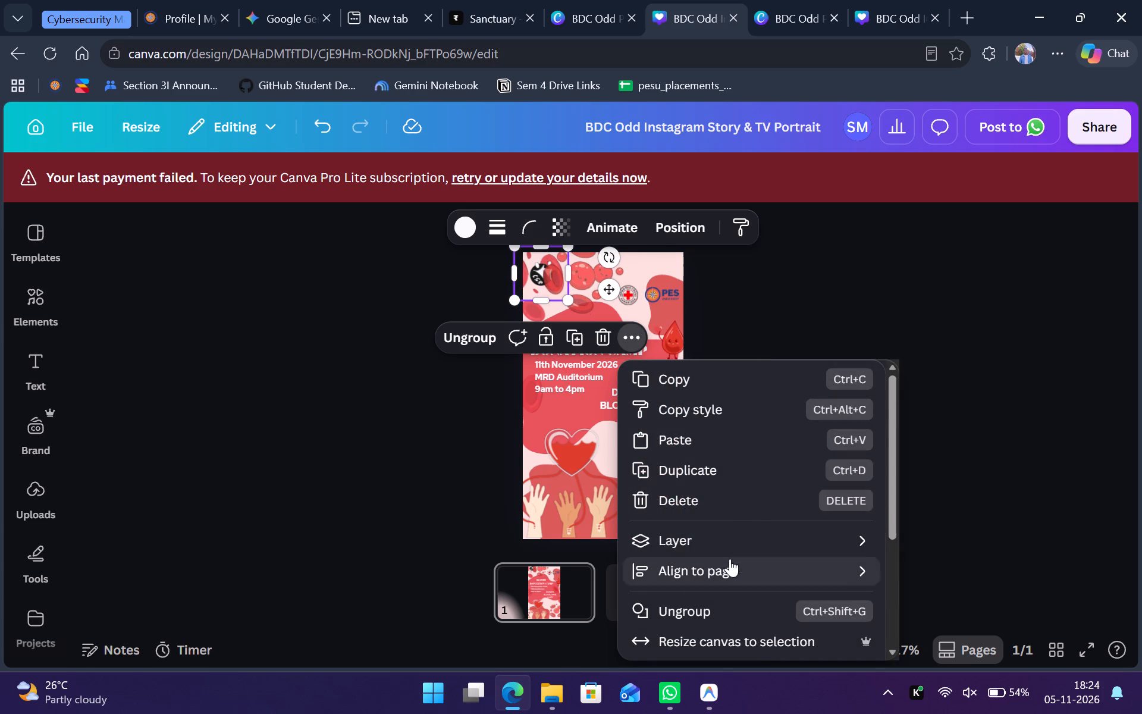
{"action": "left_click", "coordinate": [956, 501]}
{"action": "left_click", "coordinate": [923, 329]}
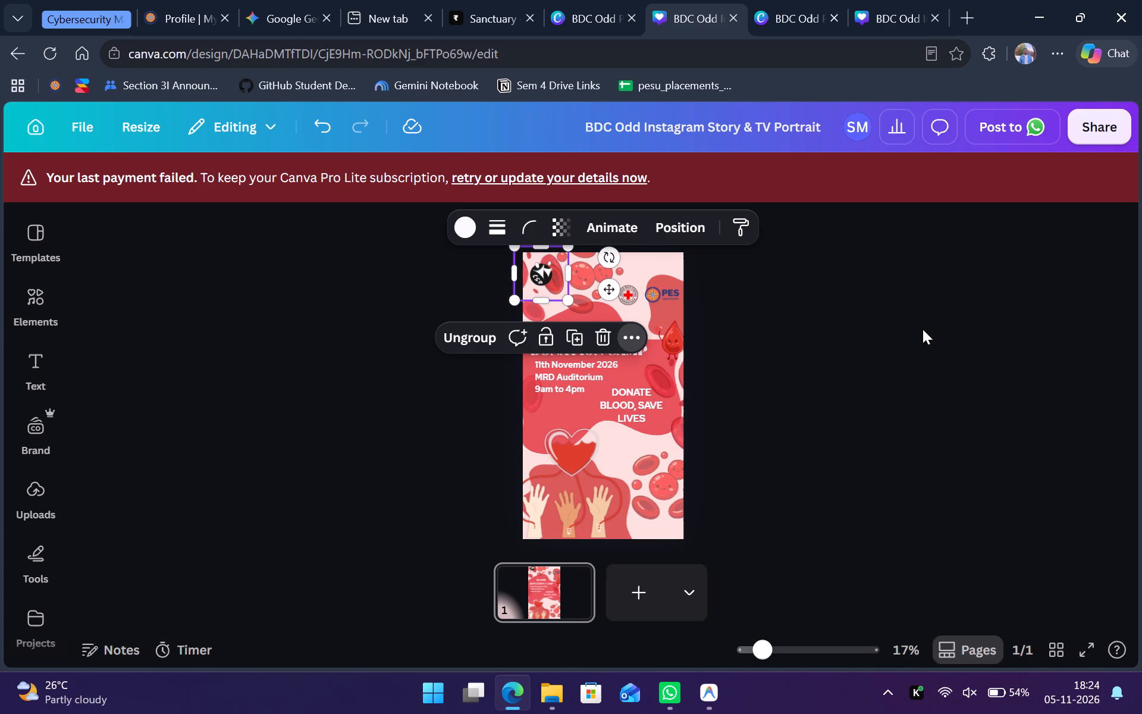
Enlarge the Red Cross and PES University logos together and move them up into the story's upper-right corner.
{"action": "left_click", "coordinate": [626, 287]}
{"action": "left_click", "coordinate": [658, 292], "text": "shift"}
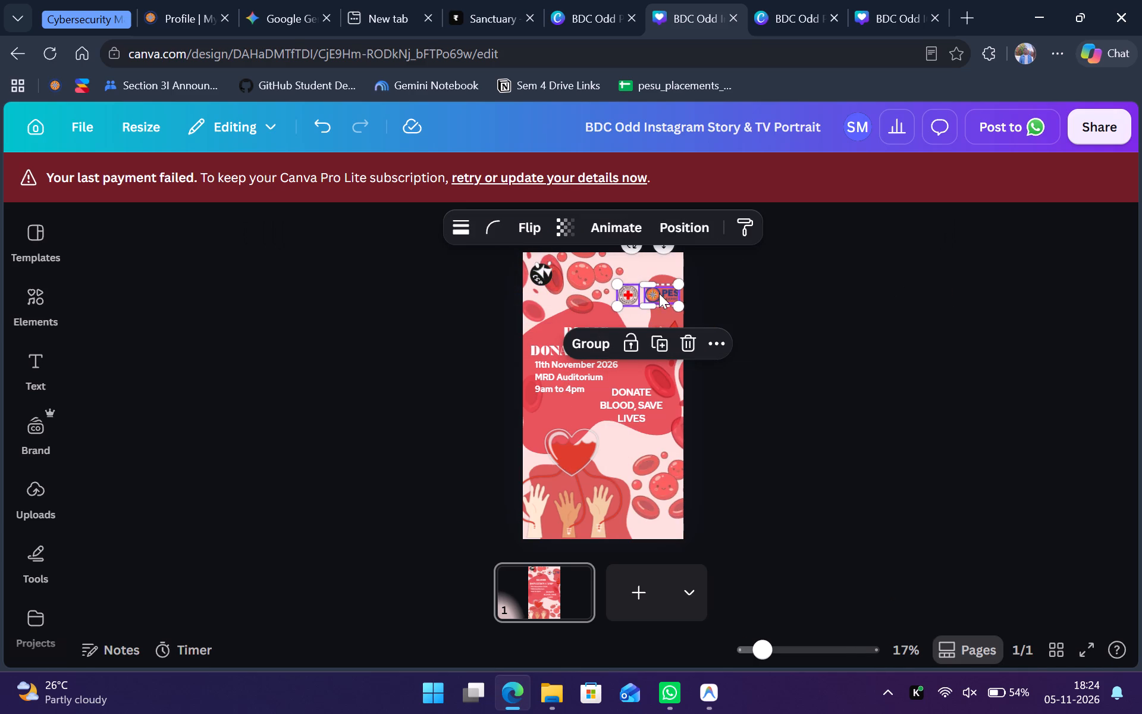
{"action": "left_click_drag", "start_coordinate": [679, 307], "coordinate": [720, 330]}
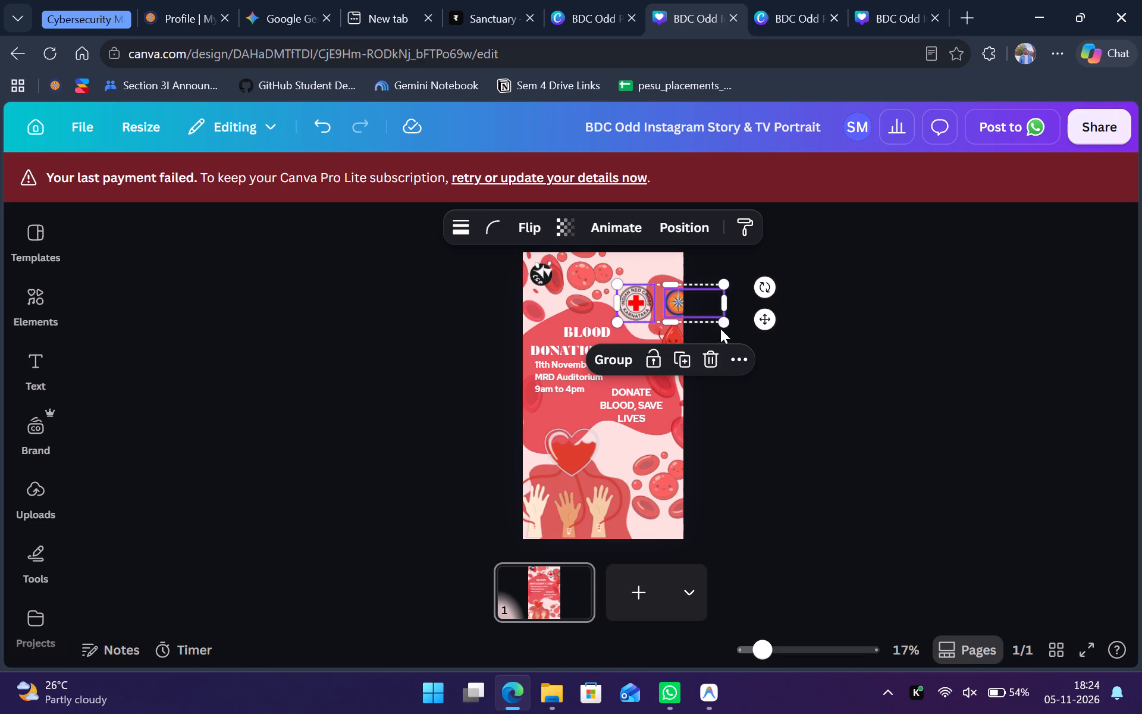
{"action": "left_click_drag", "start_coordinate": [720, 324], "coordinate": [695, 312]}
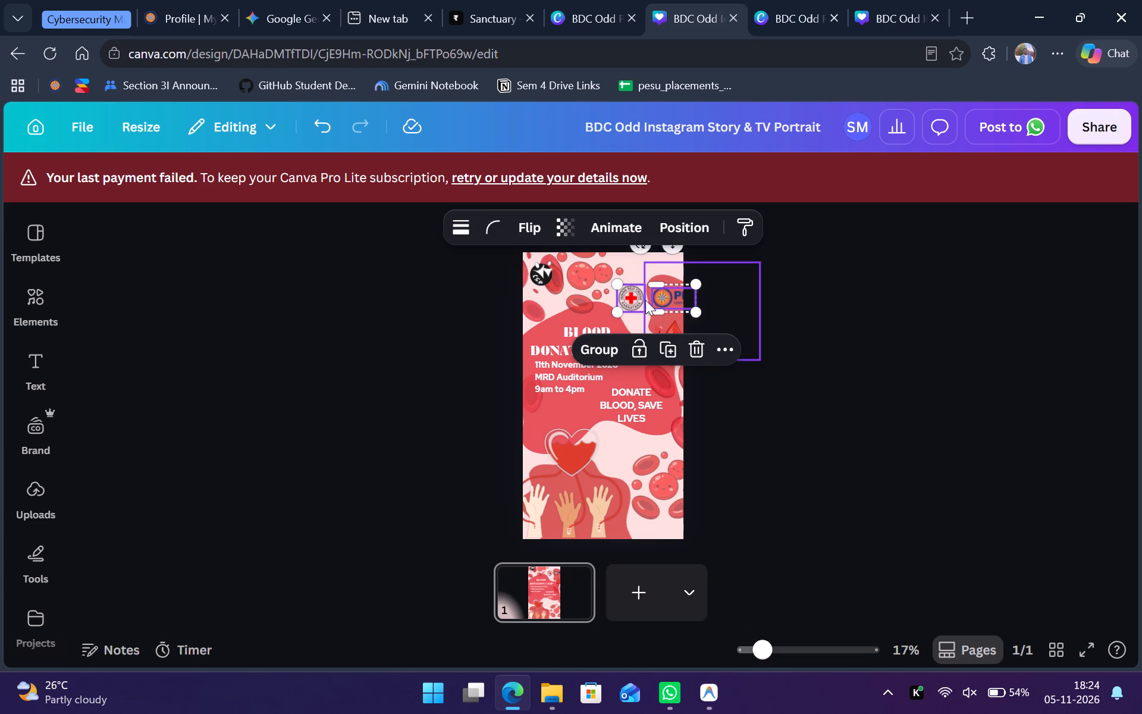
{"action": "left_click_drag", "start_coordinate": [636, 293], "coordinate": [622, 264]}
Bring the Red Cross and PES University logos to the front.
{"action": "left_click", "coordinate": [710, 314]}
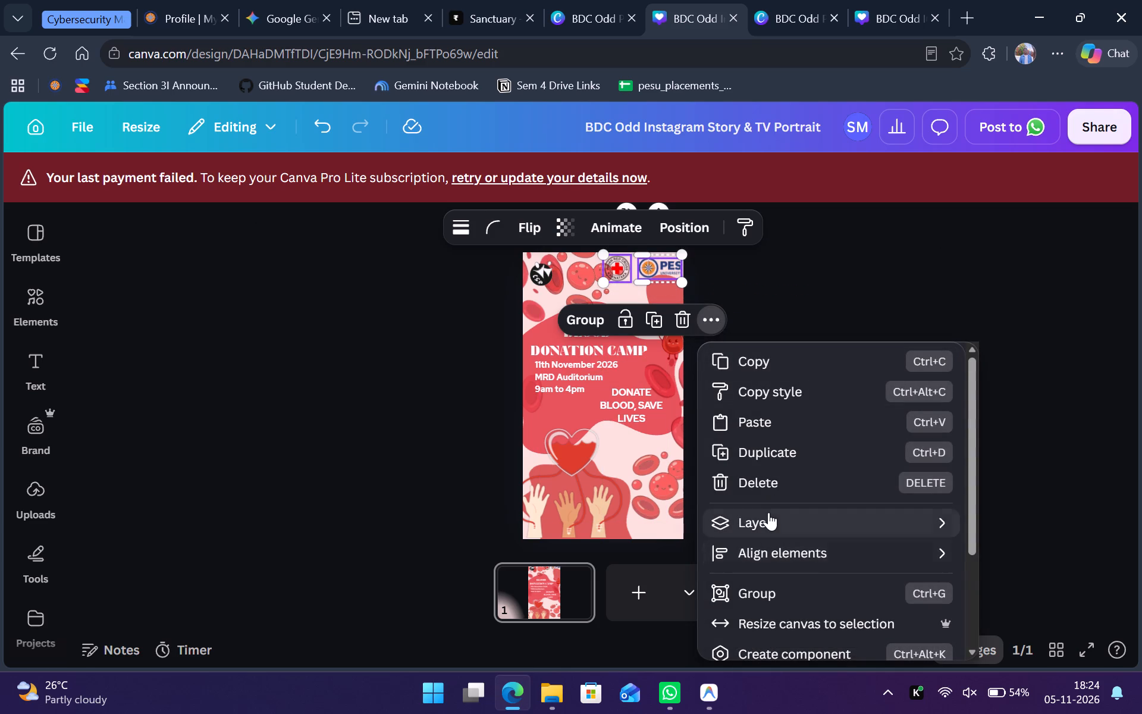
{"action": "left_click", "coordinate": [557, 512]}
{"action": "left_click", "coordinate": [813, 233]}
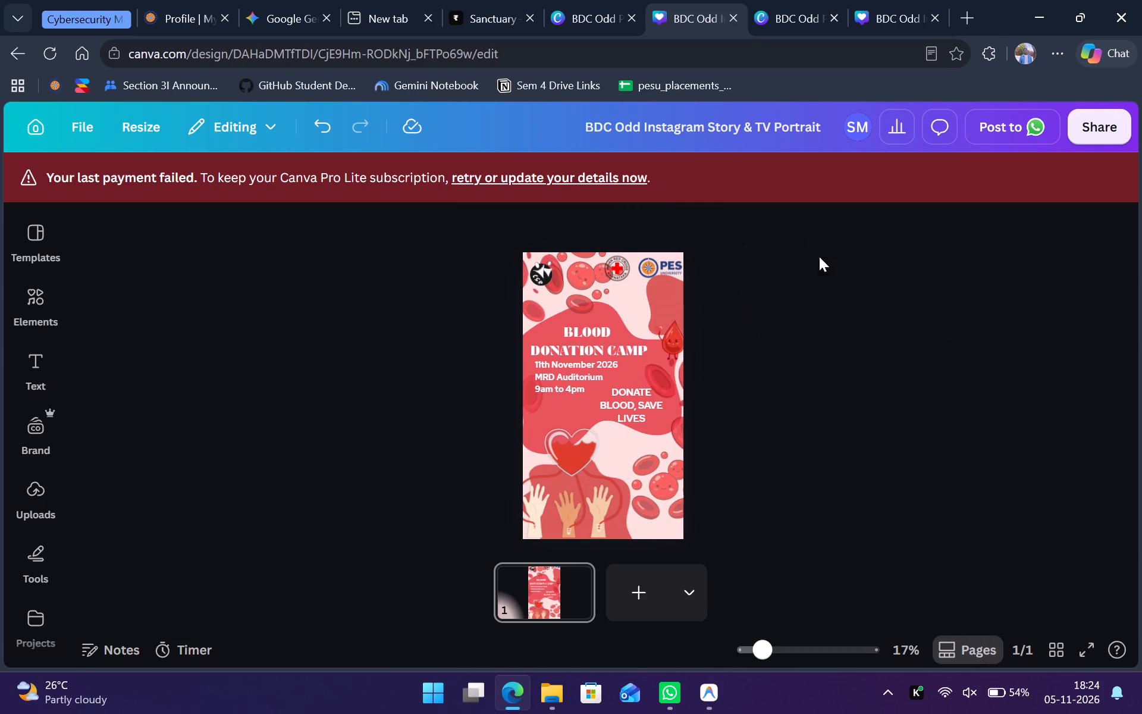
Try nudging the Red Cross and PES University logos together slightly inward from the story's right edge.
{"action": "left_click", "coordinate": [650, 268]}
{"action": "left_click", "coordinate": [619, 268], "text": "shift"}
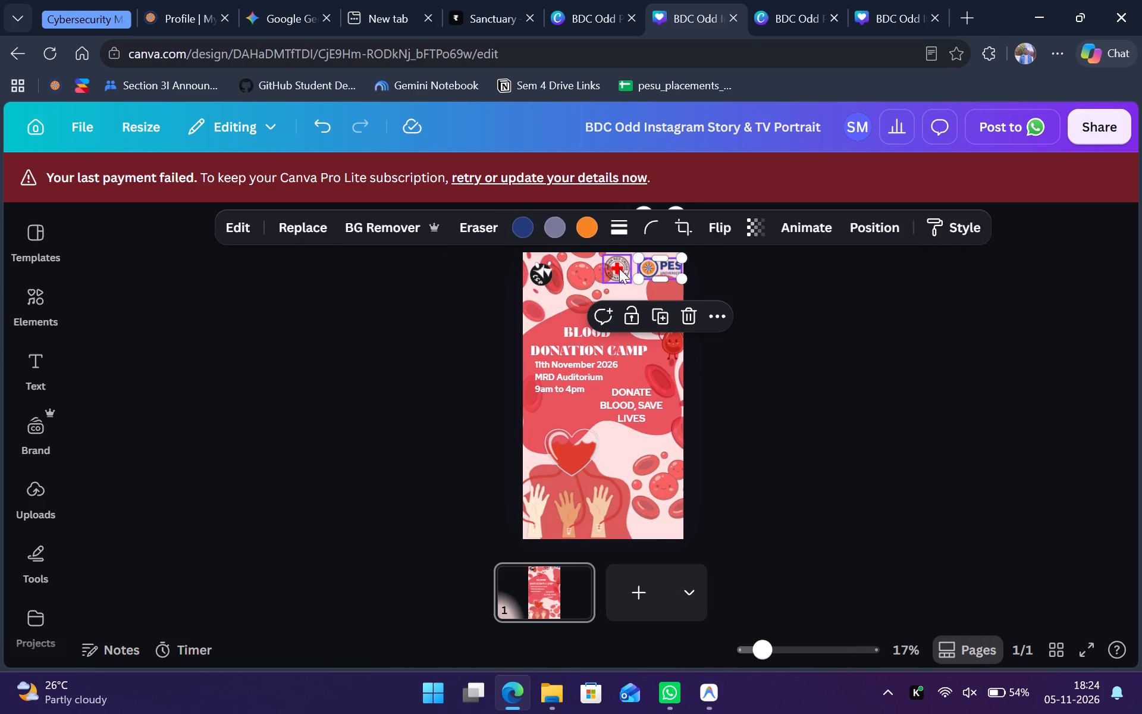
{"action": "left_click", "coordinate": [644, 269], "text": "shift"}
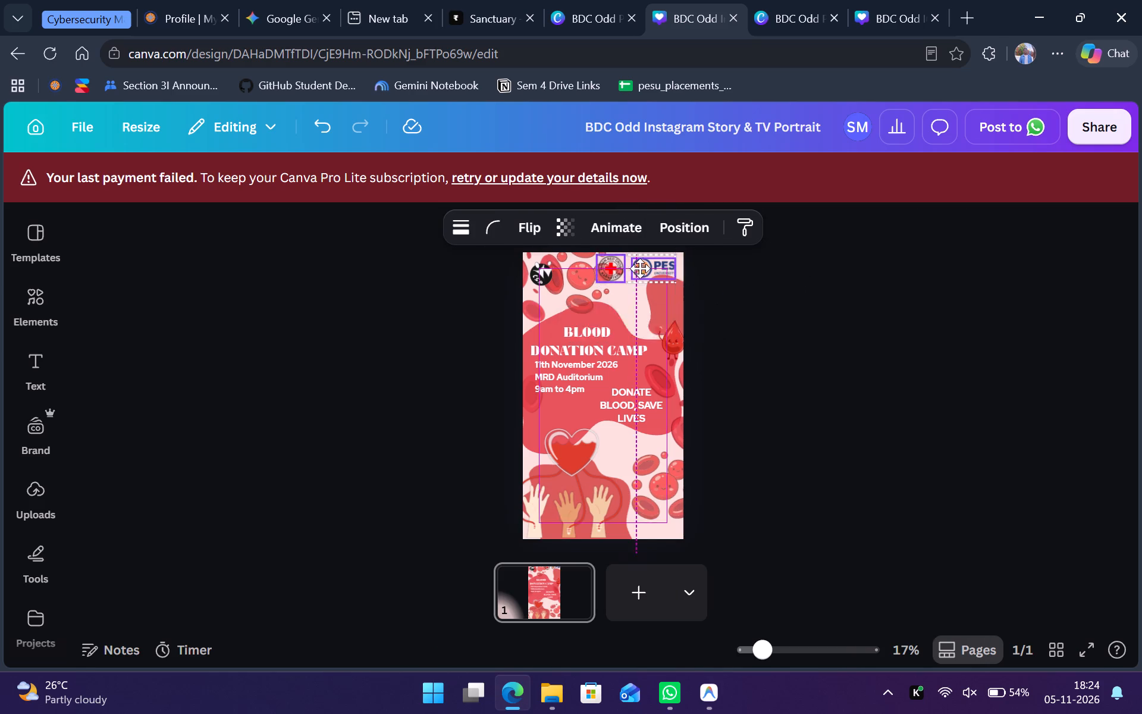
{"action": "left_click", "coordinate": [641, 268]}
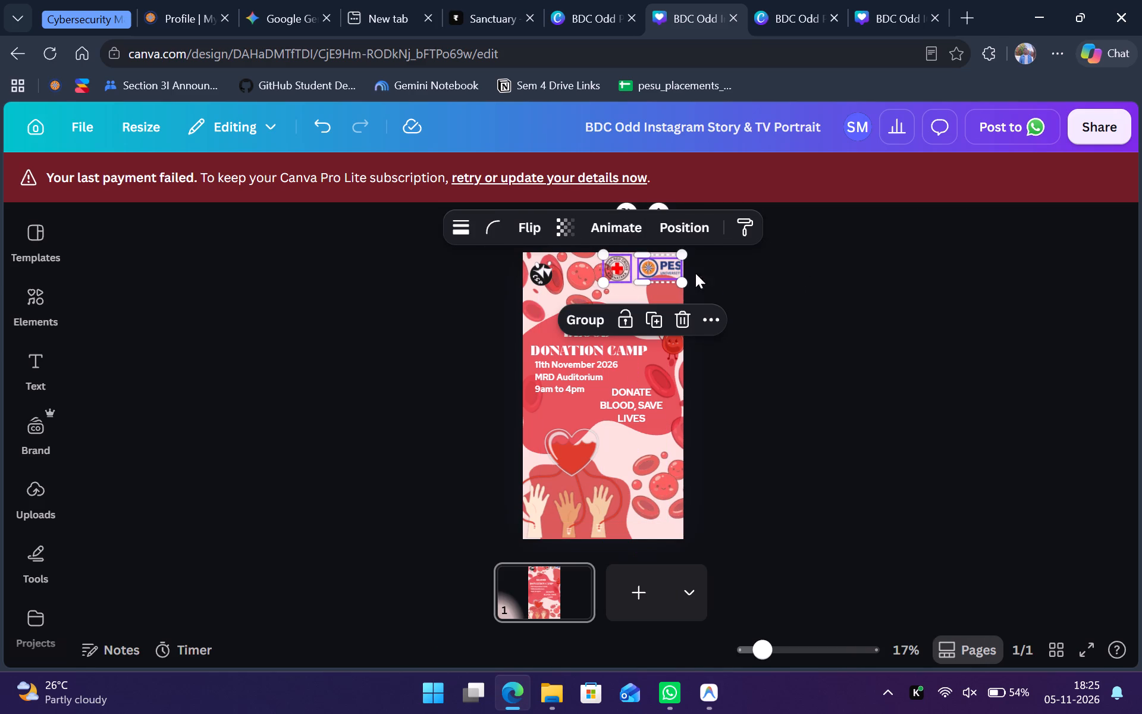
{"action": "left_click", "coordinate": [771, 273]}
Move the large tilted blood cells graphic from the story's right edge down into the lower-right corner.
{"action": "left_click_drag", "start_coordinate": [651, 486], "coordinate": [648, 499]}
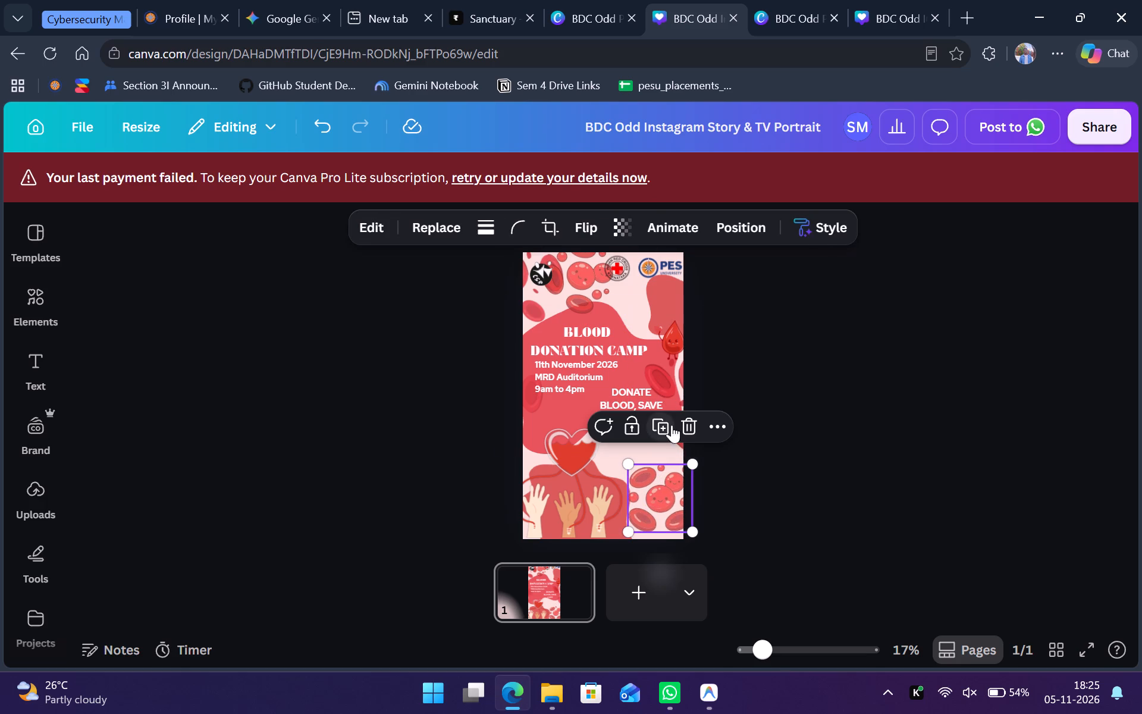
{"action": "left_click_drag", "start_coordinate": [672, 376], "coordinate": [621, 422]}
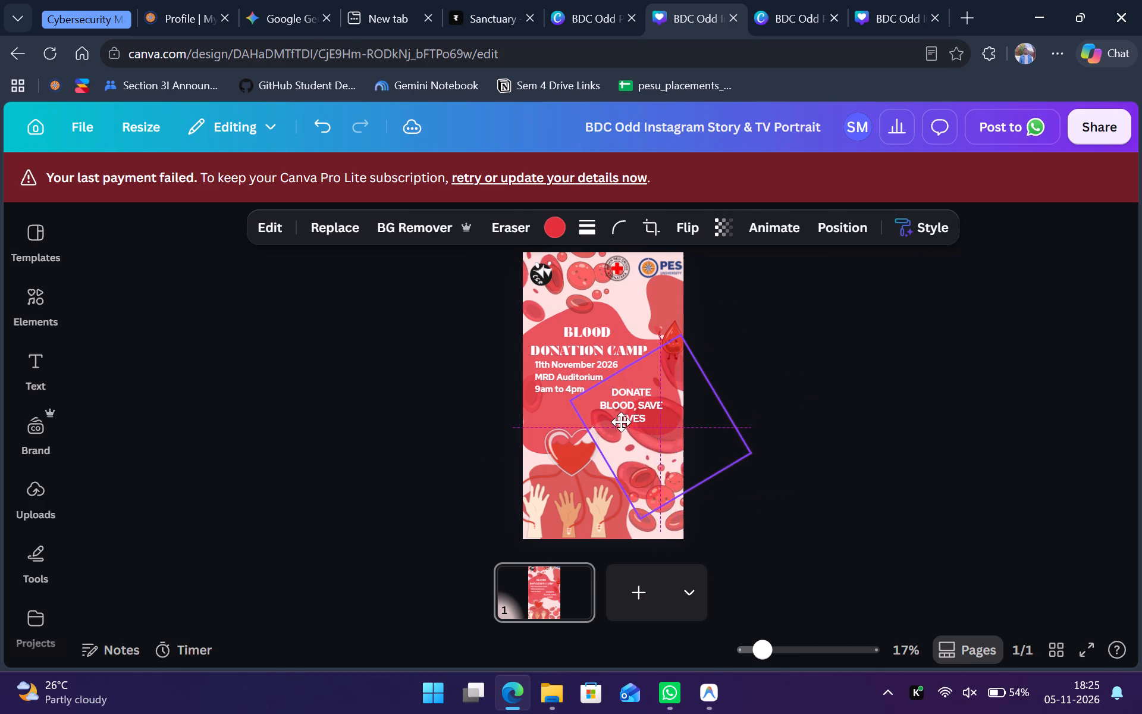
{"action": "left_click_drag", "start_coordinate": [621, 422], "coordinate": [639, 446]}
Delete the cluster of small smiling blood cells in the story's lower-right corner.
{"action": "left_click", "coordinate": [645, 500]}
{"action": "key", "text": "BackSpace"}
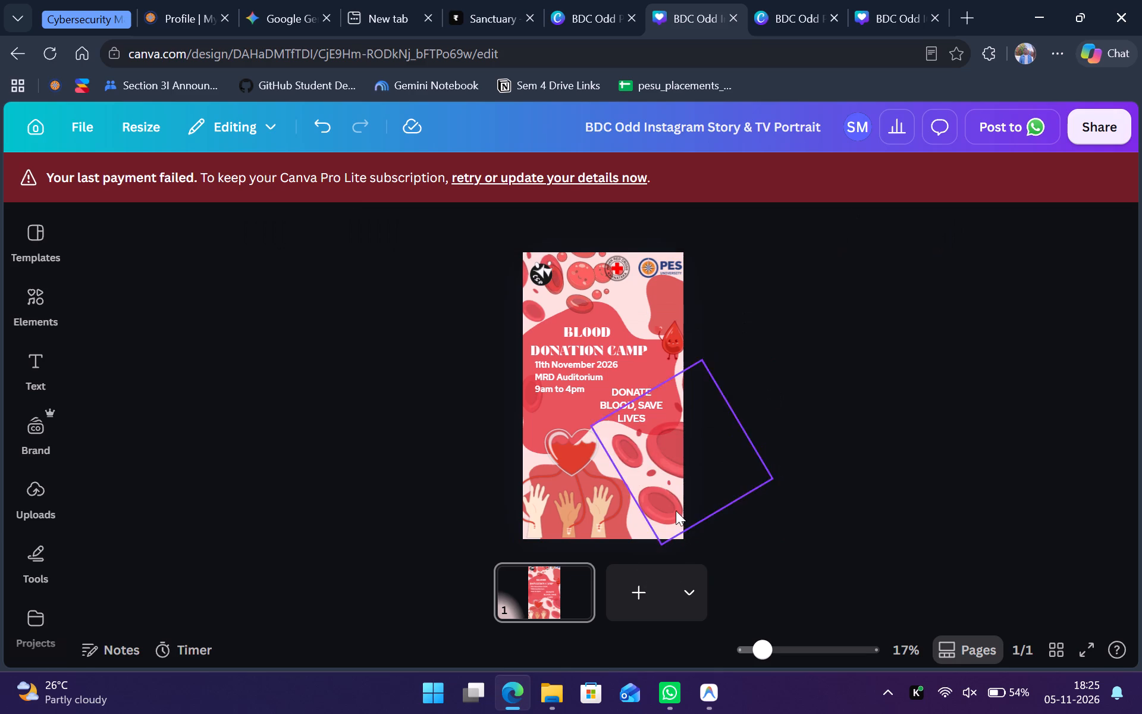
Shift the large blood cells graphic slightly down and to the left within the story's lower-right corner.
{"action": "left_click_drag", "start_coordinate": [672, 481], "coordinate": [663, 493]}
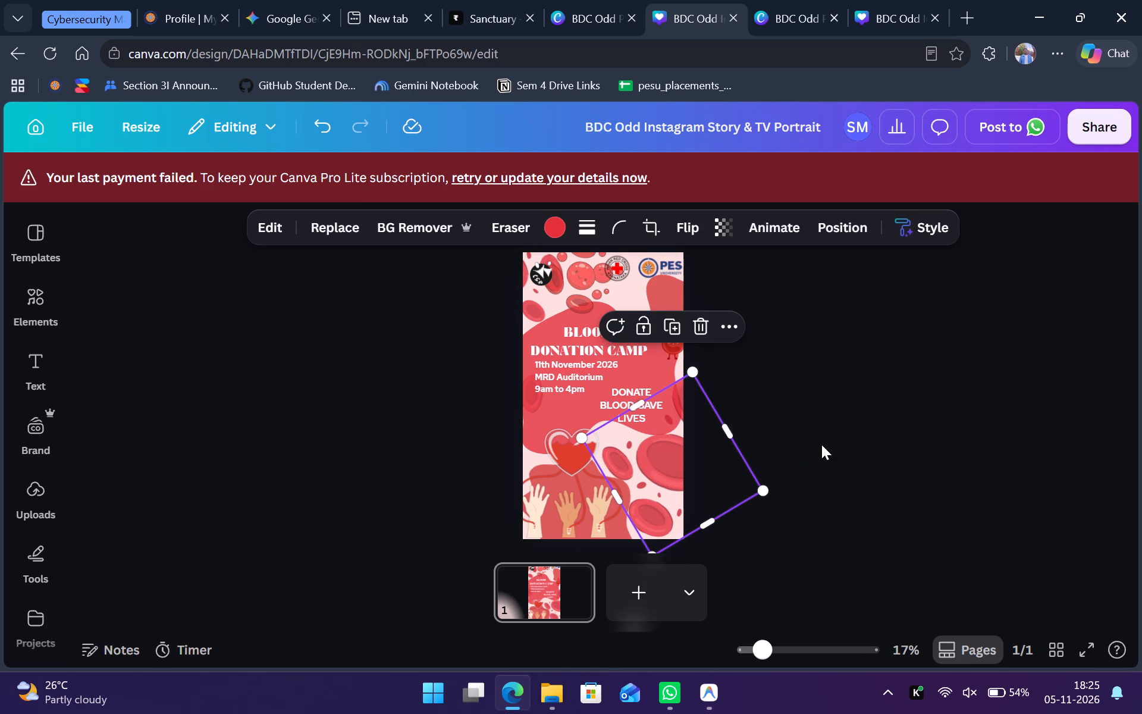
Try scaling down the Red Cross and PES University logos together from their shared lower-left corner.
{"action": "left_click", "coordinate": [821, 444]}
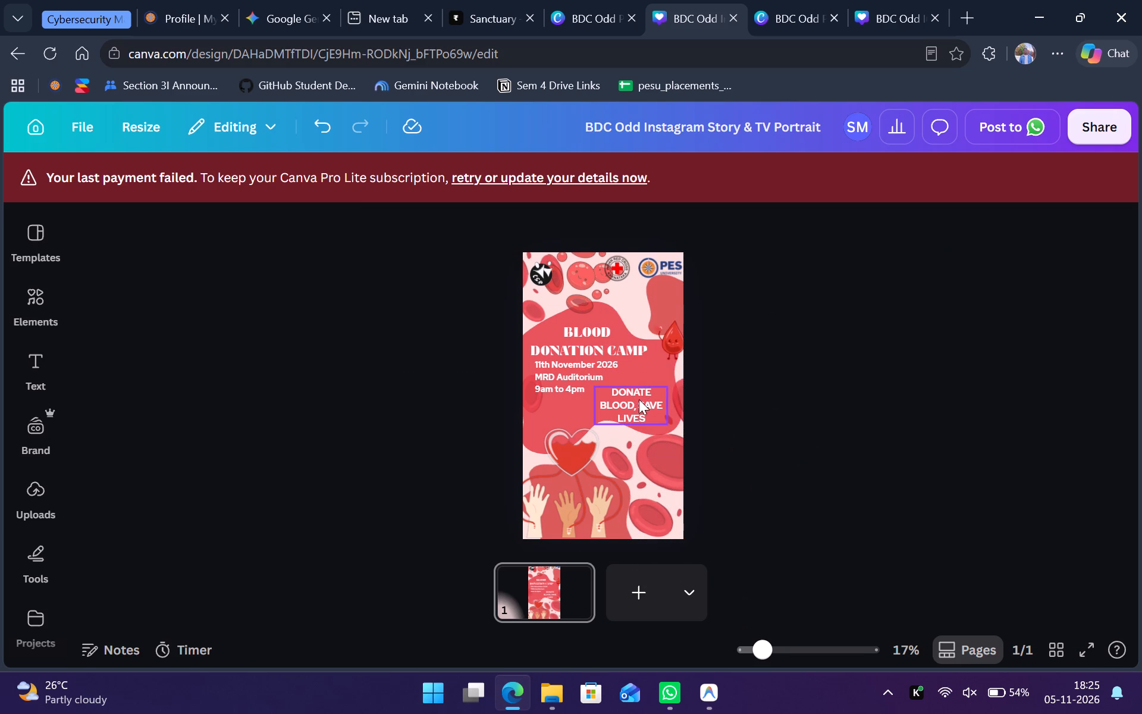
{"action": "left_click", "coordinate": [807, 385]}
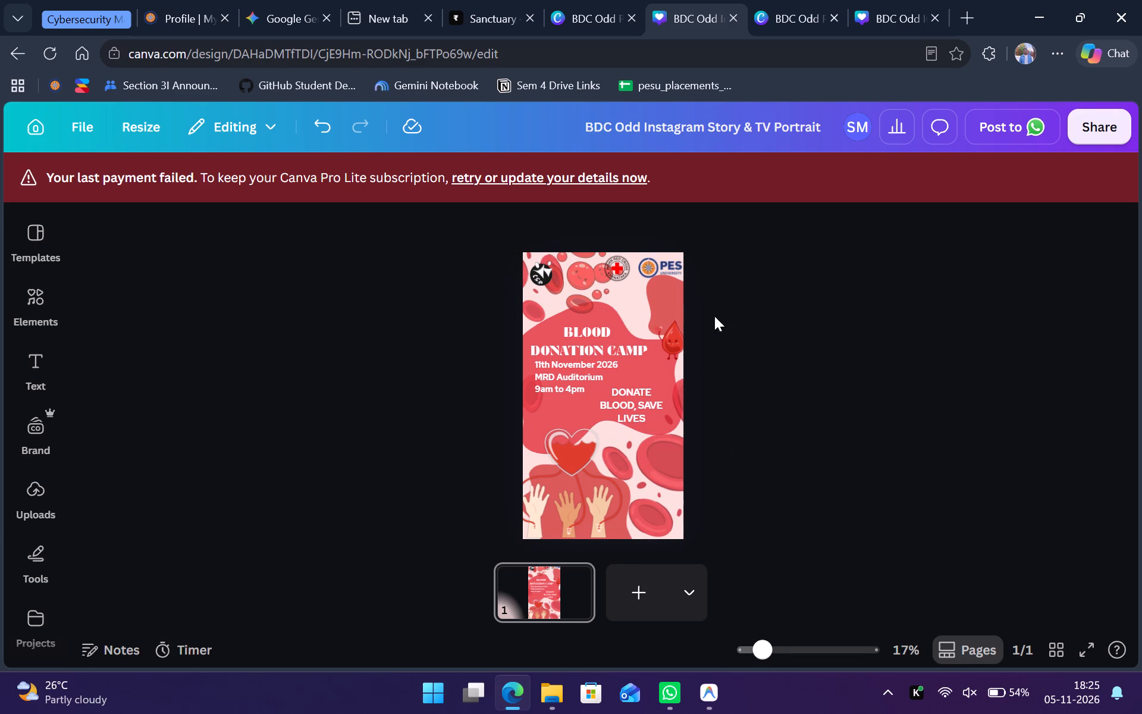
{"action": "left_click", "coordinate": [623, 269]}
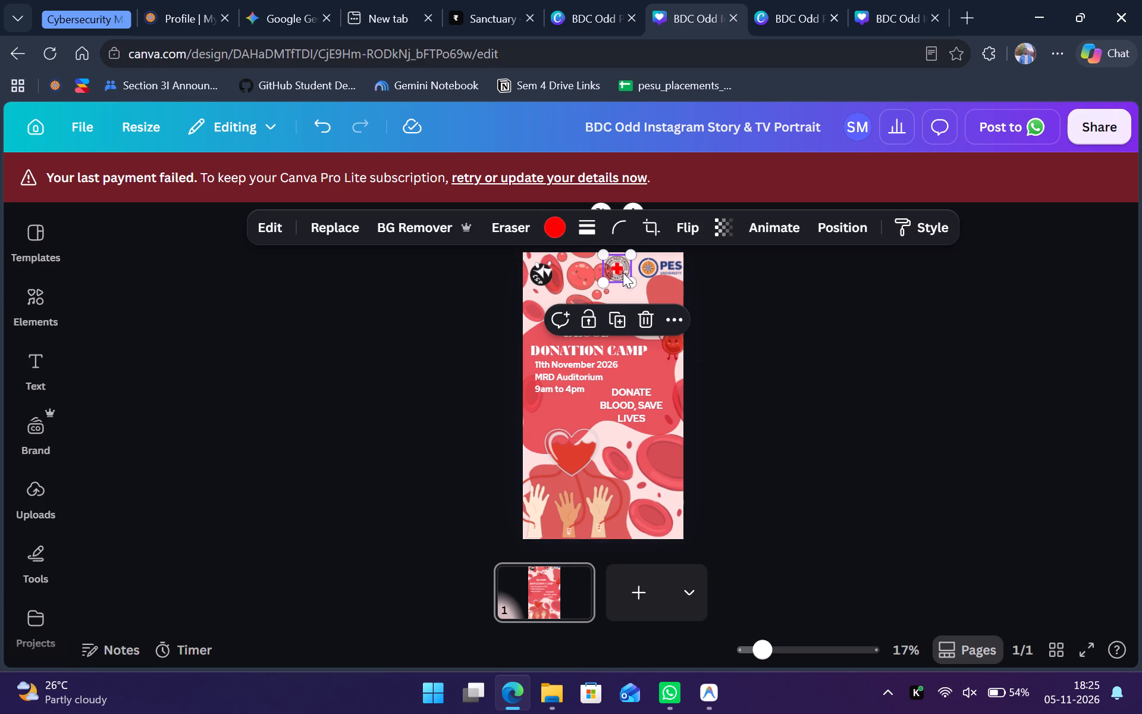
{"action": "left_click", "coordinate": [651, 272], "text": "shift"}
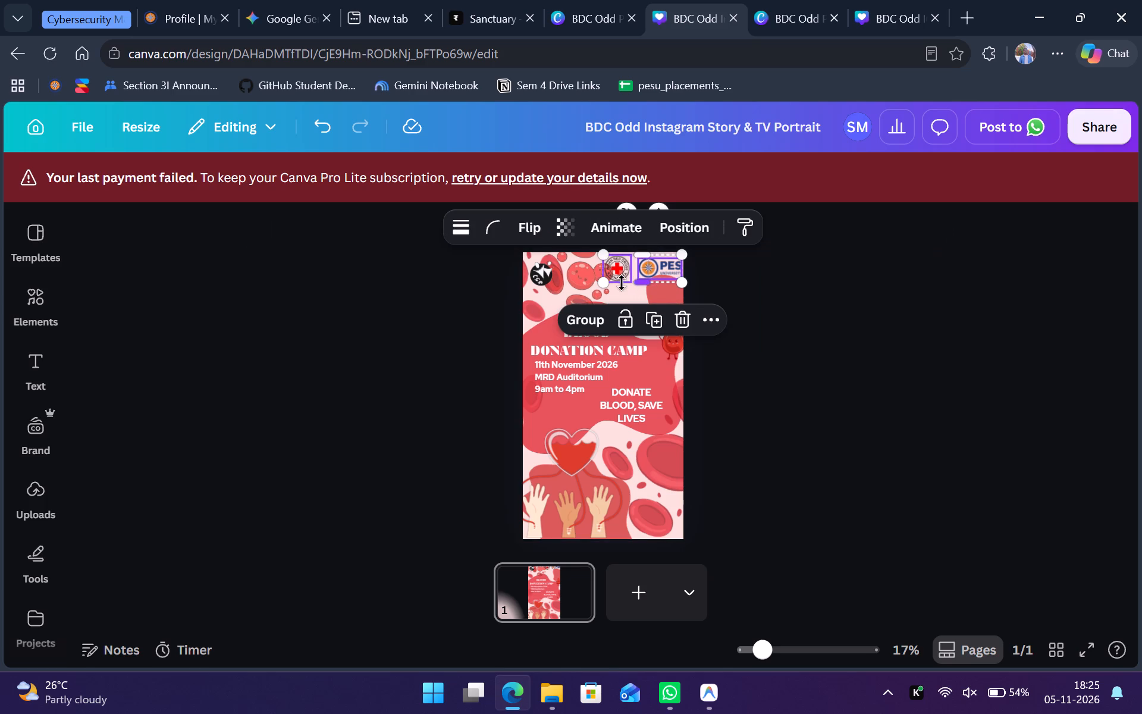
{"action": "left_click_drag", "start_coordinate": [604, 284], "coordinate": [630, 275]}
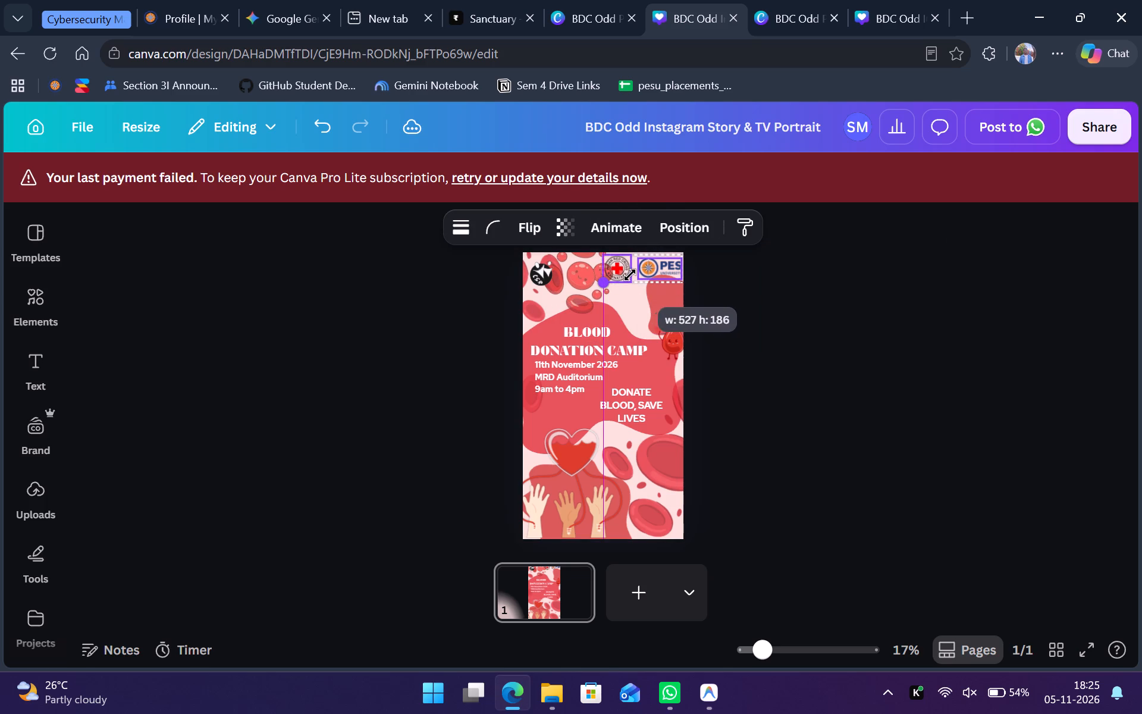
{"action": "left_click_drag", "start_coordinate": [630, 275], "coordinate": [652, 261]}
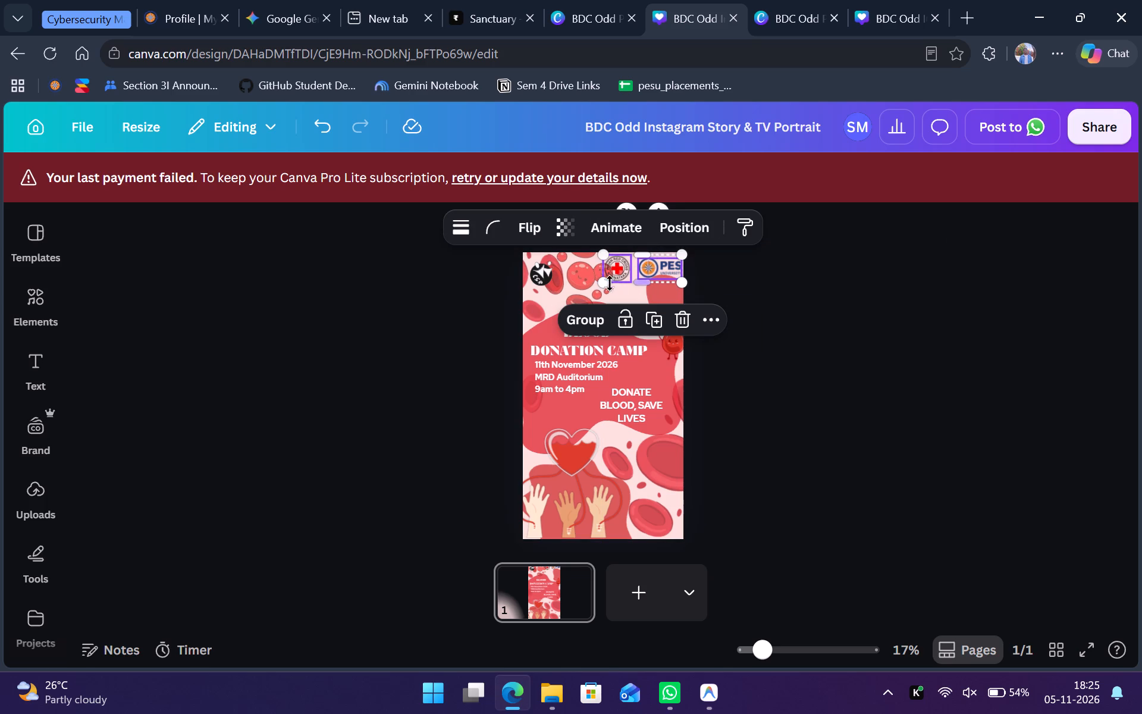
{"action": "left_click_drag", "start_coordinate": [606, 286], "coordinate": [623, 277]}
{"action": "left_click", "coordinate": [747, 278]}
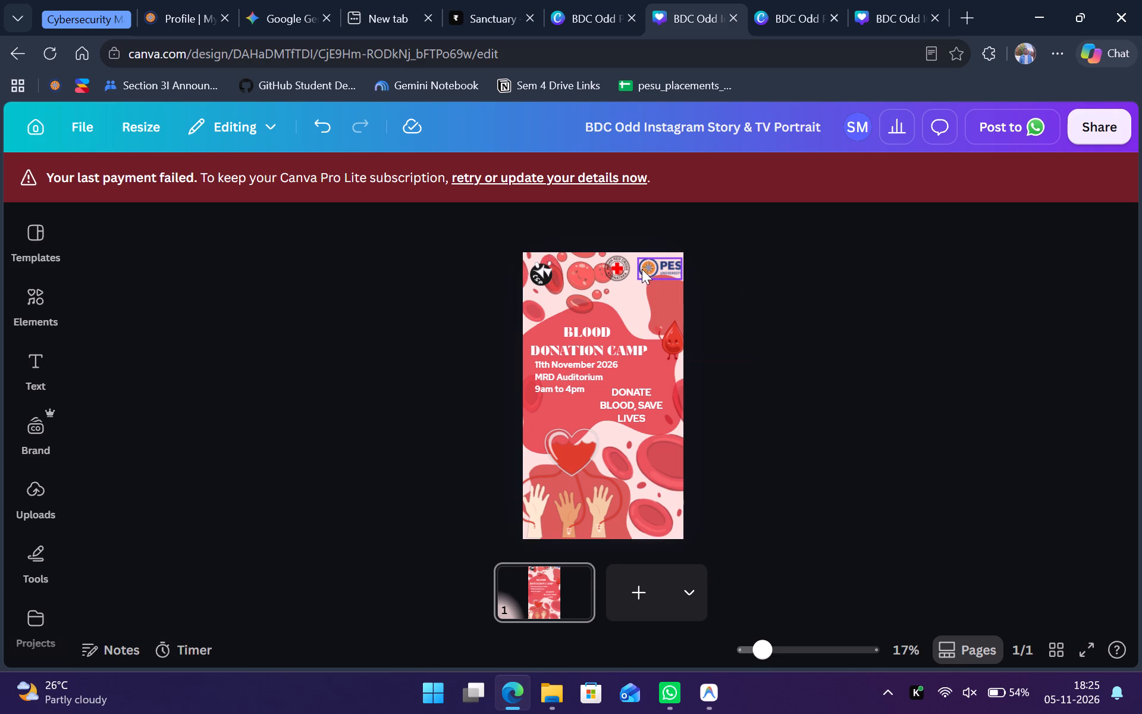
Shrink the Red Cross logo slightly and shift it down and right, close beside the PES University logo.
{"action": "left_click", "coordinate": [622, 268]}
{"action": "left_click_drag", "start_coordinate": [605, 280], "coordinate": [616, 280]}
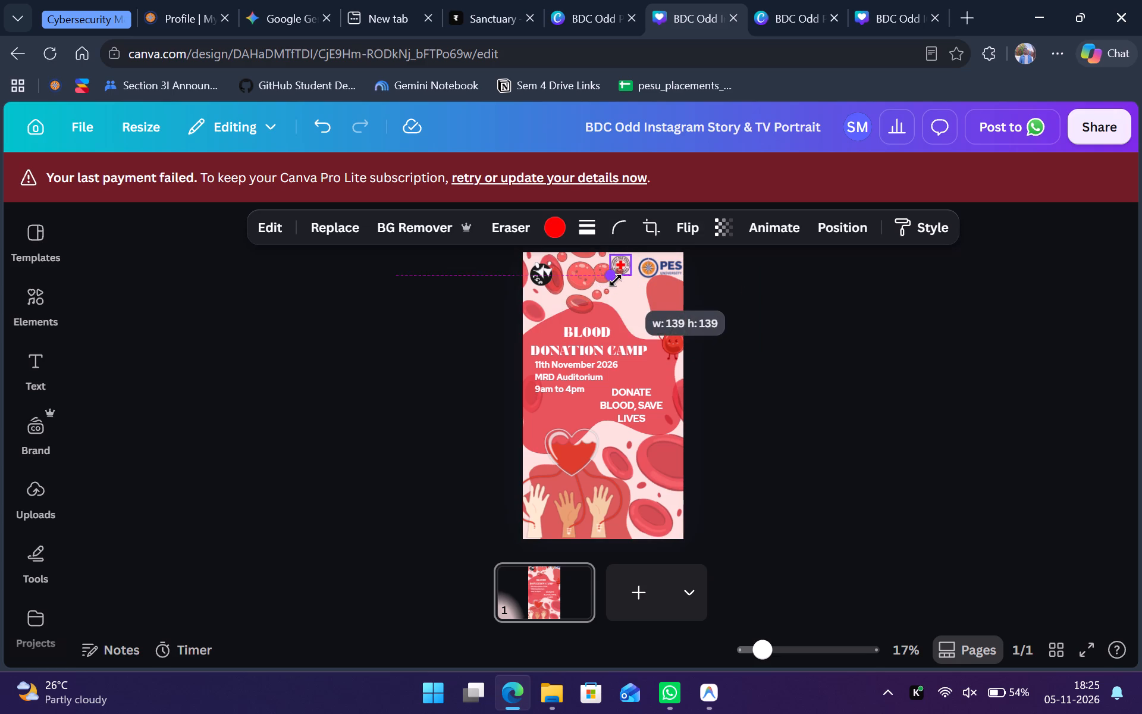
{"action": "left_click_drag", "start_coordinate": [616, 280], "coordinate": [611, 283]}
{"action": "left_click_drag", "start_coordinate": [620, 269], "coordinate": [623, 274]}
Reposition the PES University logo slightly inward so it sits fully inside the story's upper-right corner.
{"action": "left_click_drag", "start_coordinate": [648, 271], "coordinate": [650, 277]}
{"action": "left_click", "coordinate": [725, 272]}
{"action": "left_click", "coordinate": [673, 273]}
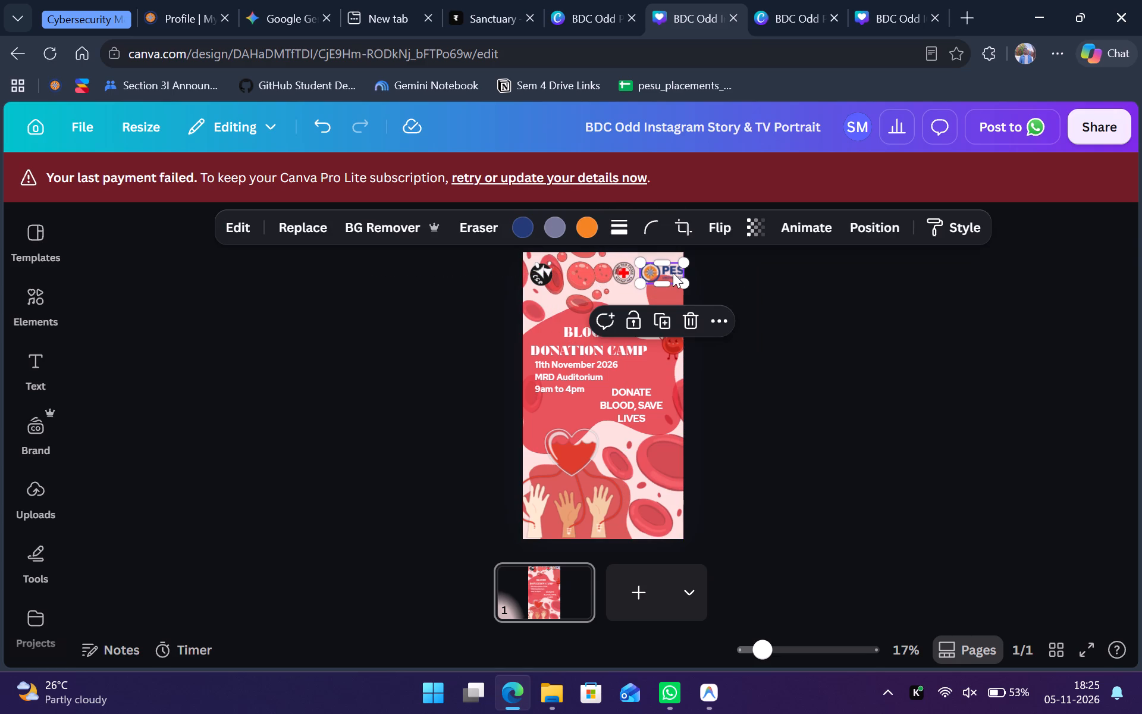
{"action": "key", "text": "Left"}
{"action": "key", "text": "Left"}
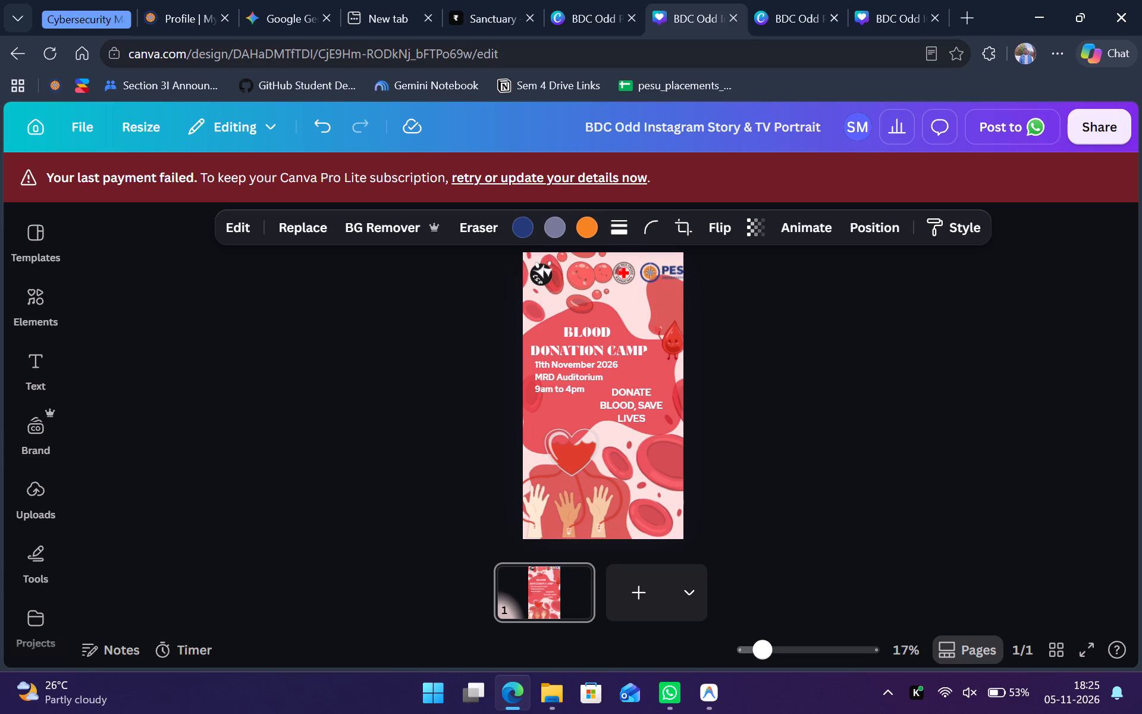
{"action": "left_click_drag", "start_coordinate": [658, 275], "coordinate": [654, 269]}
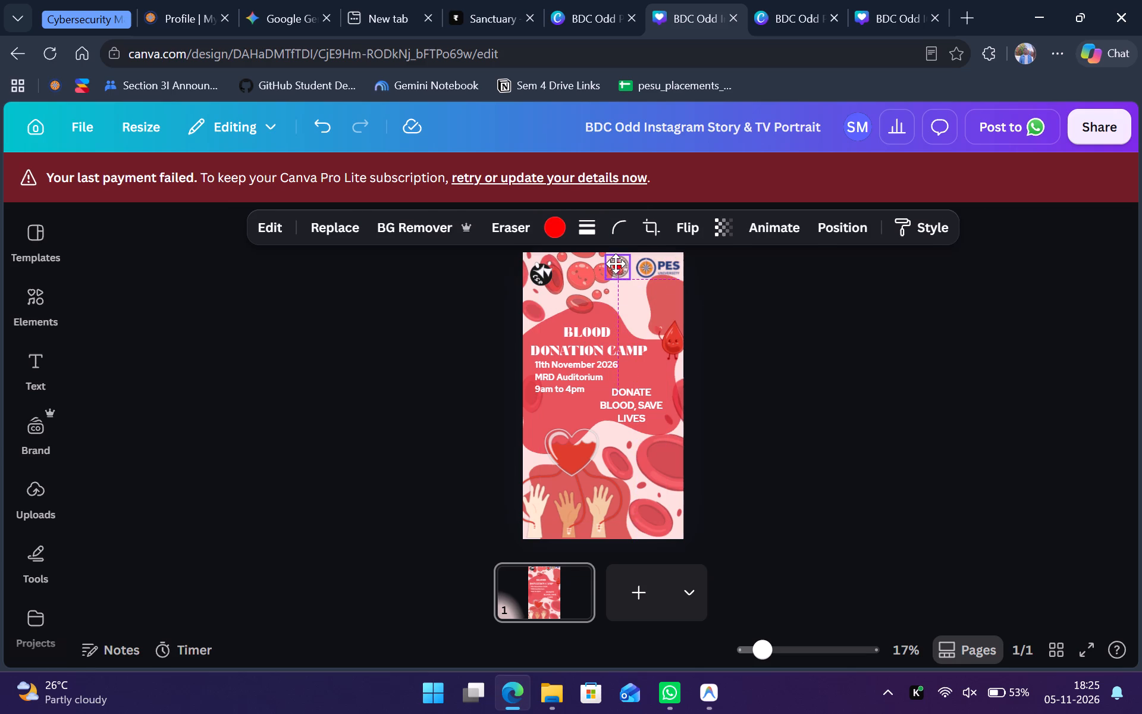
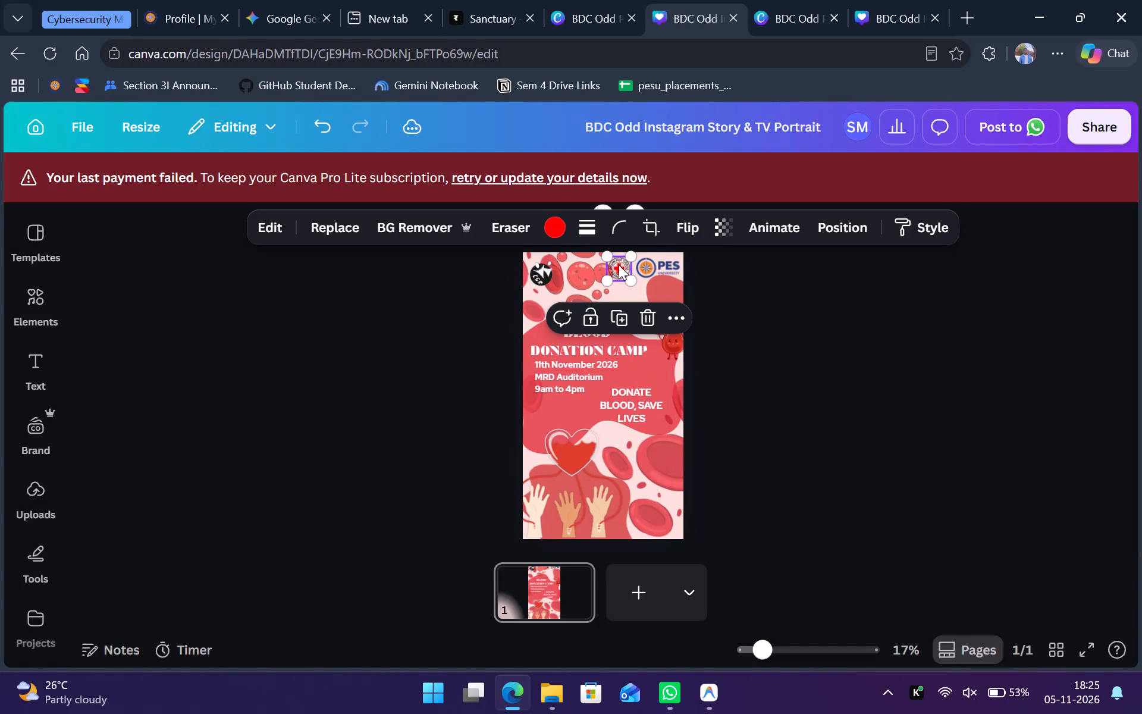
Move the small blood cells cluster down and to the right, between the story's logos and its title.
{"action": "left_click_drag", "start_coordinate": [576, 275], "coordinate": [594, 296]}
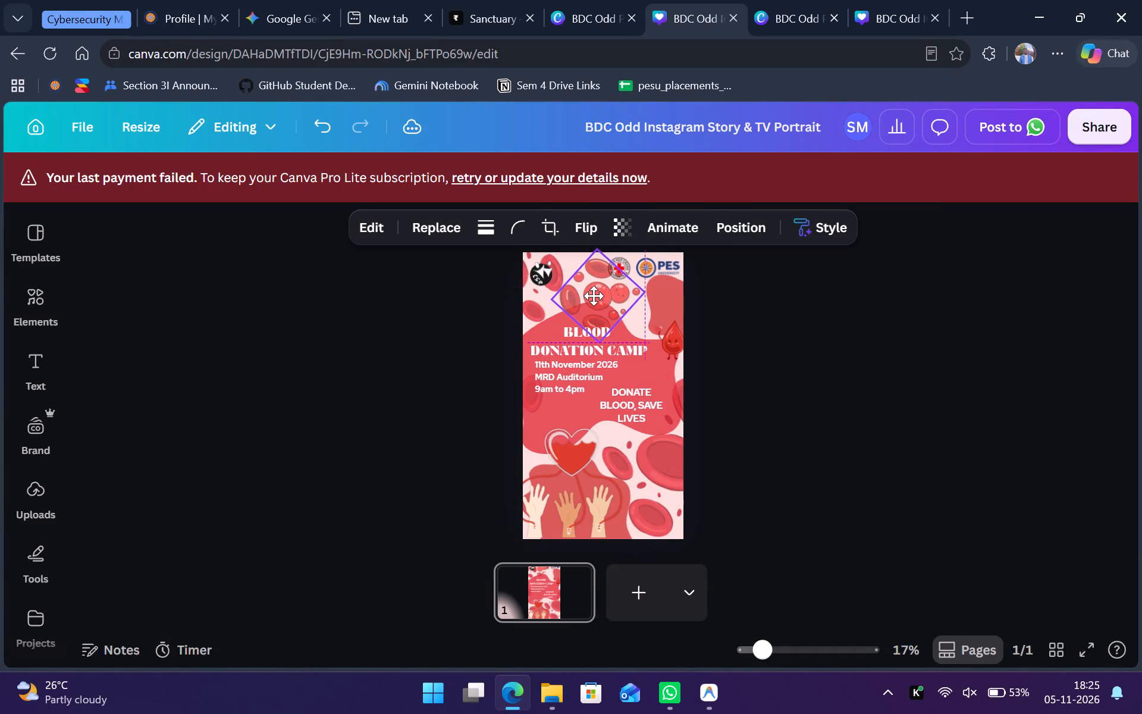
{"action": "left_click_drag", "start_coordinate": [594, 296], "coordinate": [585, 295]}
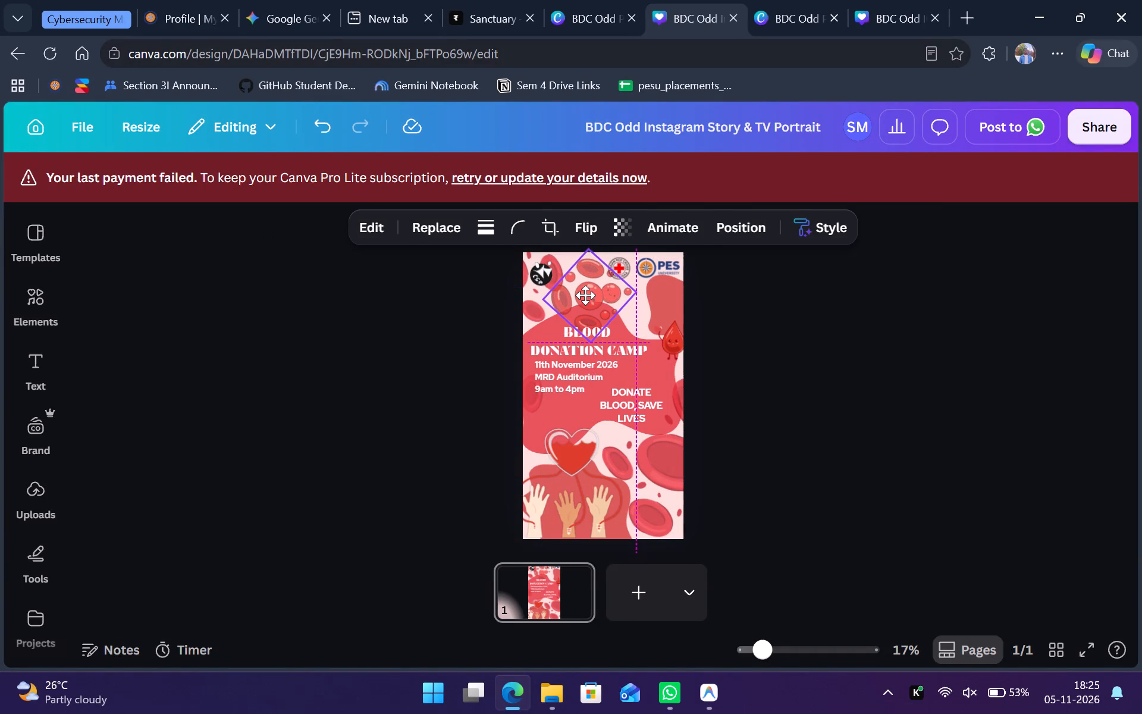
{"action": "left_click_drag", "start_coordinate": [585, 295], "coordinate": [617, 309]}
{"action": "right_click", "coordinate": [617, 309]}
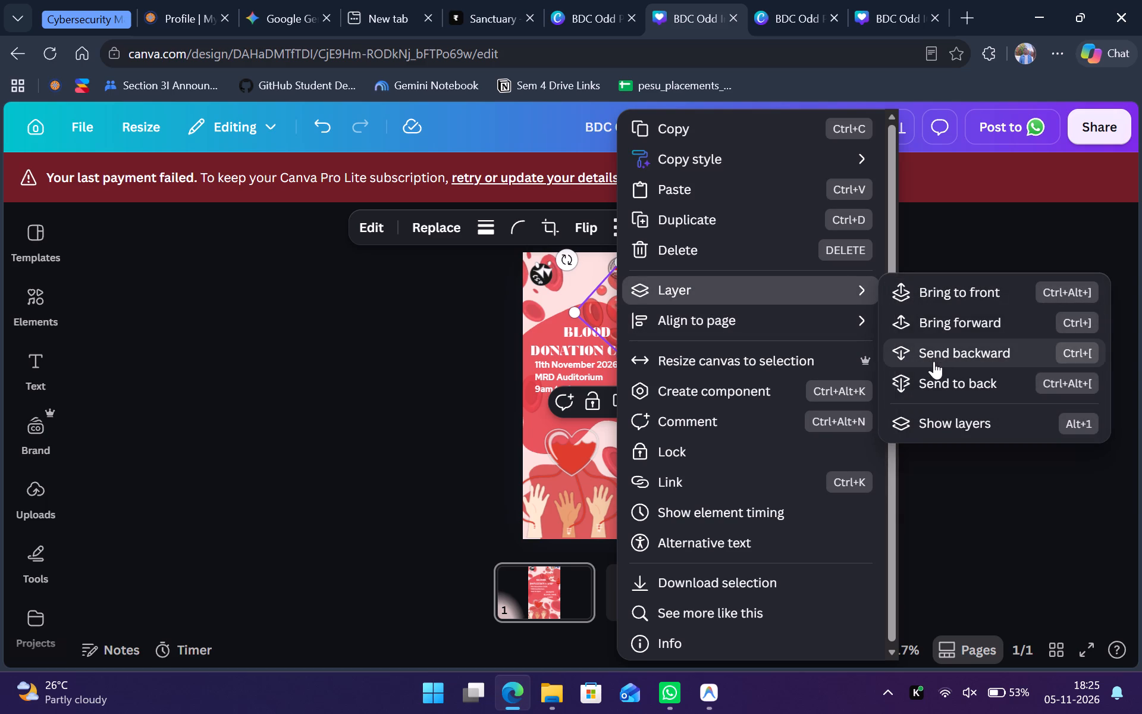
Send the selected blood cells graphic near the story's logos to the very back of the layer order.
{"action": "left_click", "coordinate": [928, 381]}
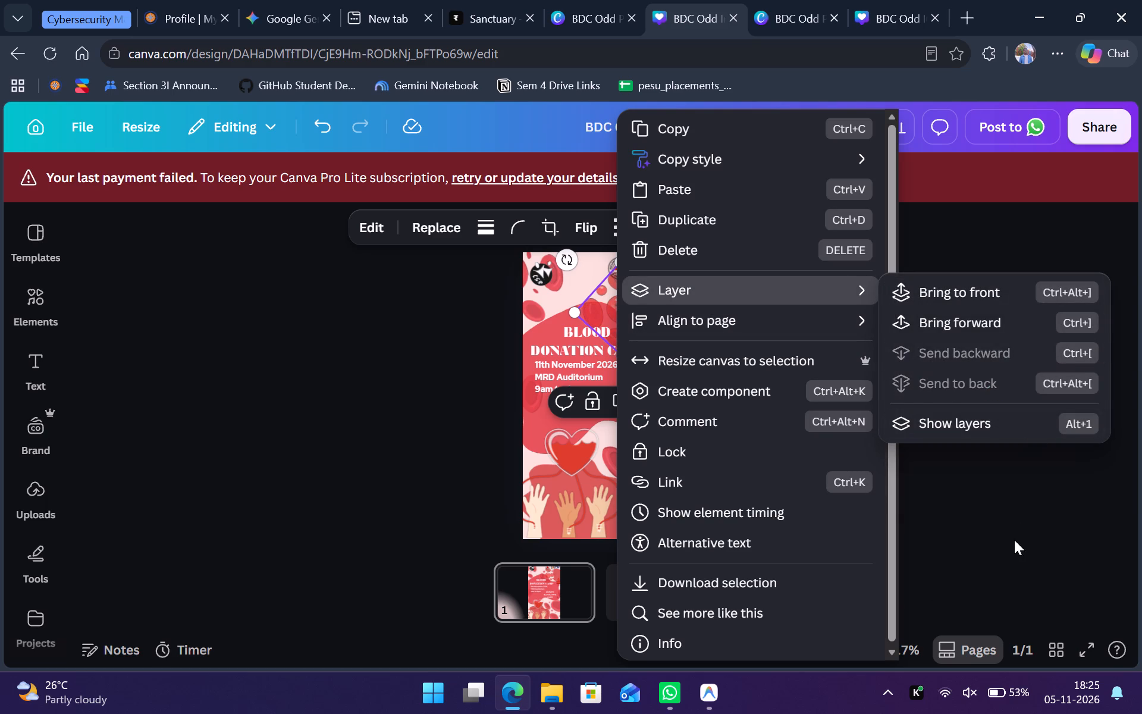
{"action": "left_click", "coordinate": [1014, 540]}
{"action": "left_click", "coordinate": [962, 468]}
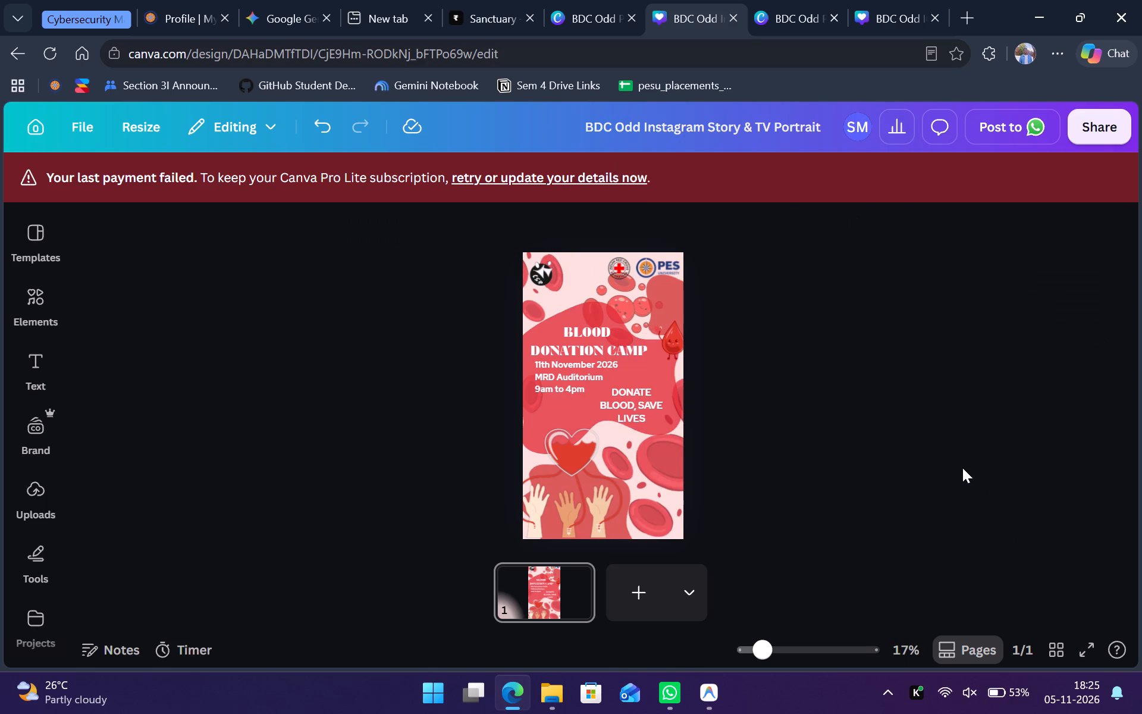
Duplicate the blood cell graphic in the story's upper-left corner and place the copy along the top edge between the logos.
{"action": "left_click", "coordinate": [541, 309]}
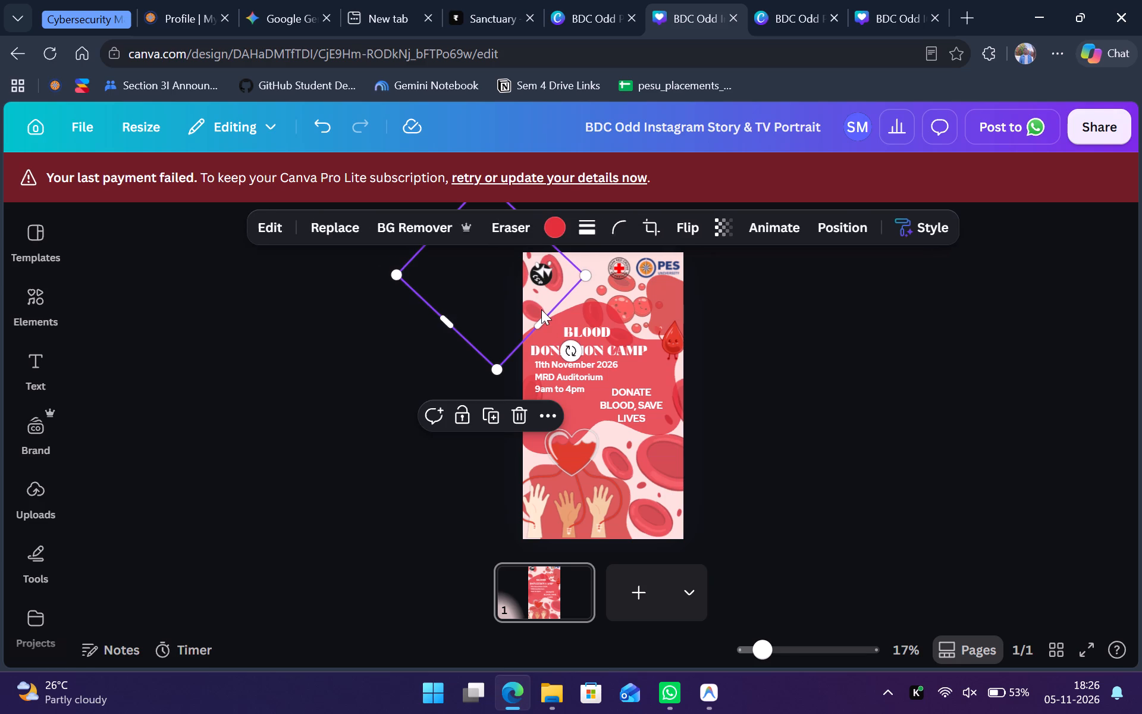
{"action": "key", "text": "ctrl+d"}
{"action": "left_click_drag", "start_coordinate": [553, 293], "coordinate": [591, 255]}
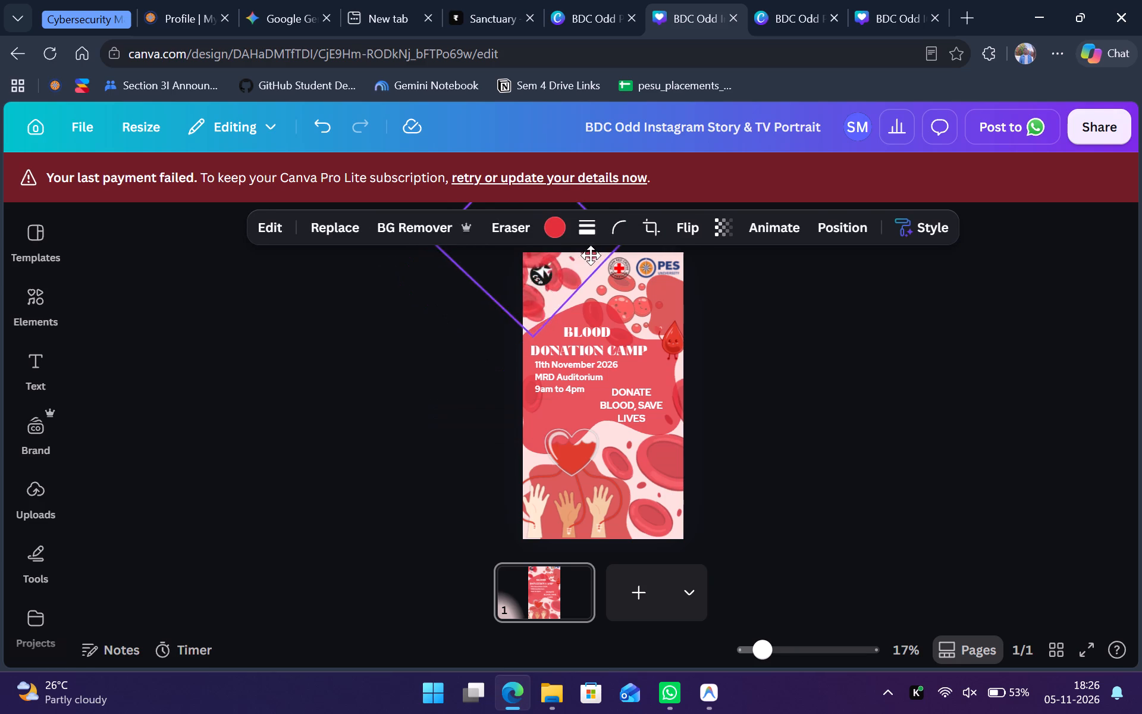
{"action": "left_click_drag", "start_coordinate": [591, 255], "coordinate": [648, 224]}
{"action": "left_click", "coordinate": [746, 346]}
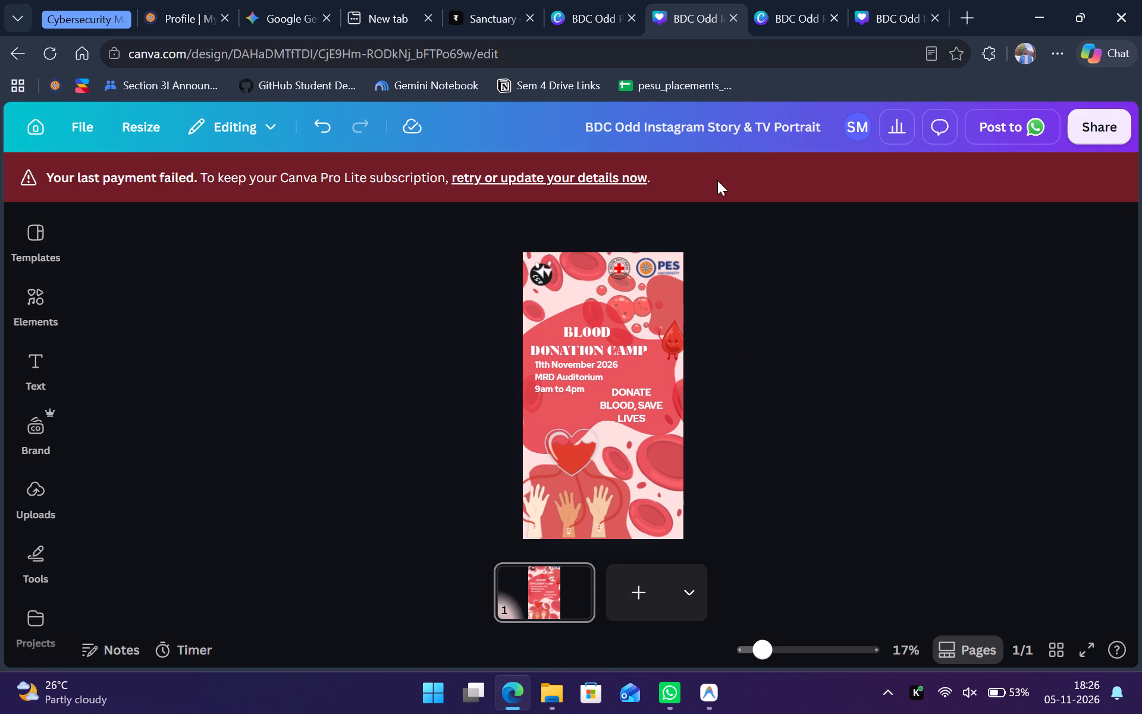
Return to the main BDC Odd Poster design and select Instagram Story as a resize format.
{"action": "right_click", "coordinate": [588, 0]}
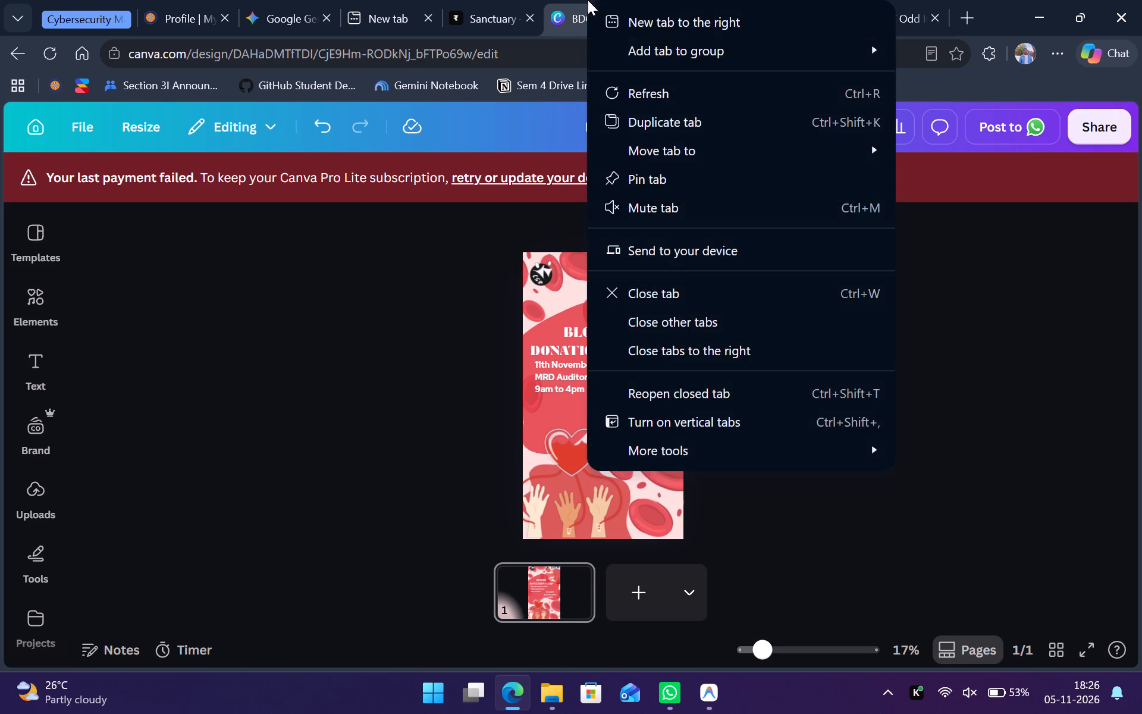
{"action": "left_click", "coordinate": [564, 5]}
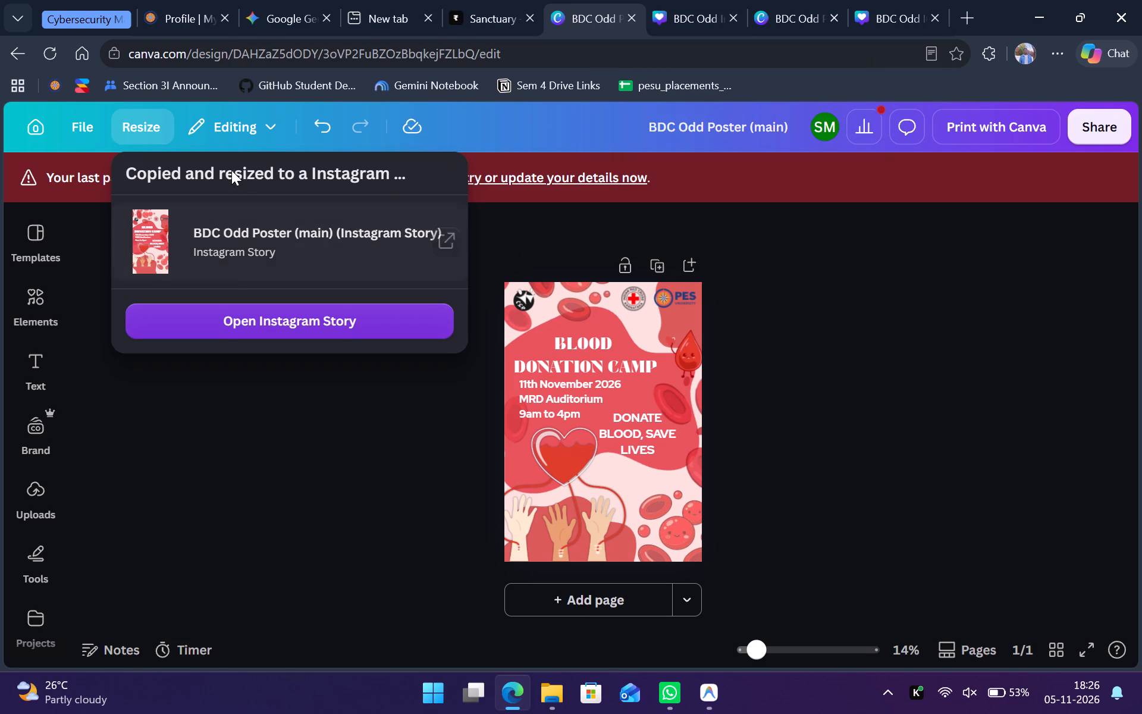
{"action": "left_click", "coordinate": [146, 126]}
{"action": "left_click", "coordinate": [151, 130]}
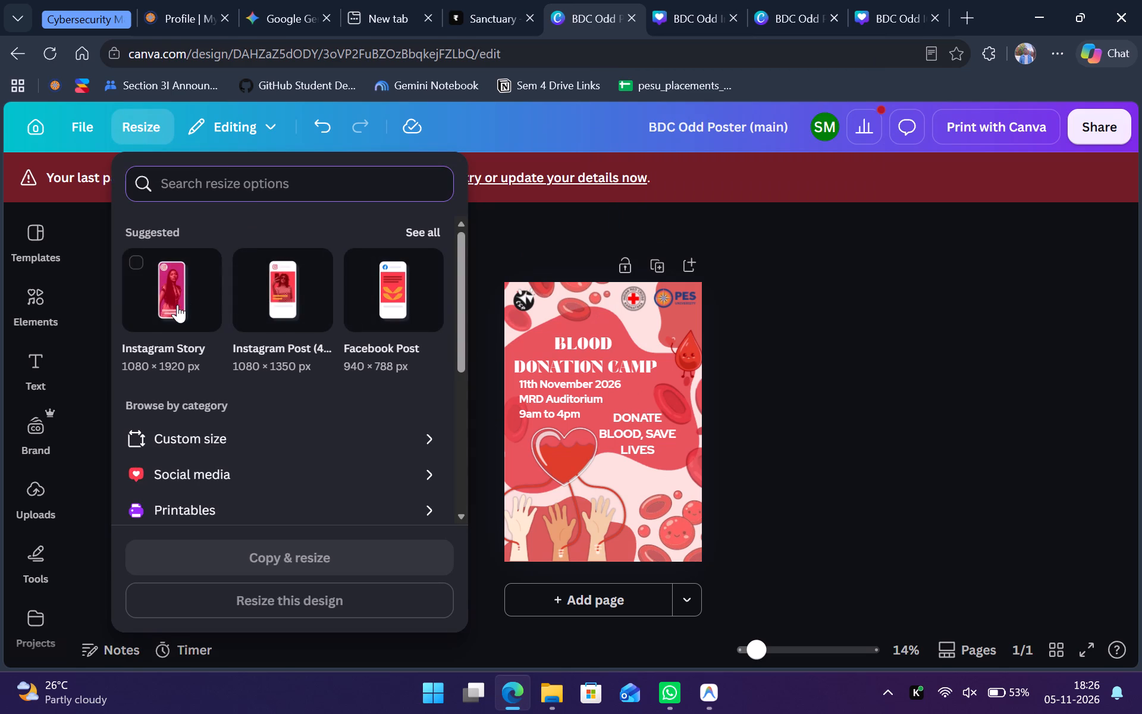
{"action": "left_click", "coordinate": [132, 260]}
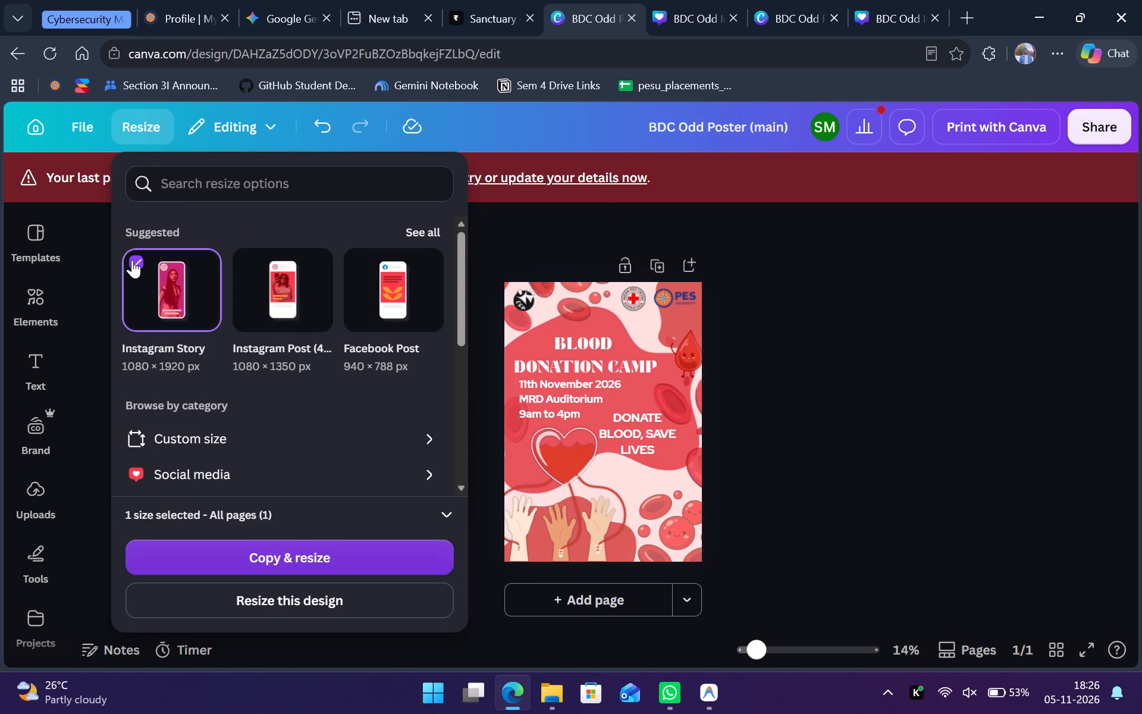
{"action": "left_click", "coordinate": [246, 505]}
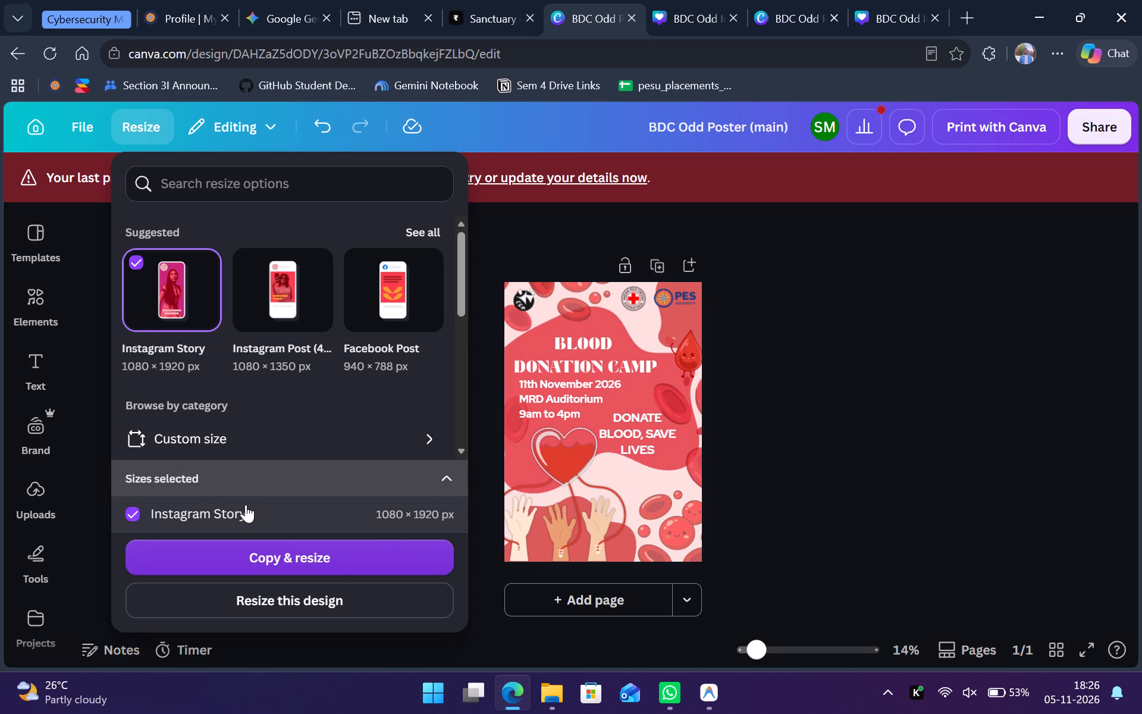
{"action": "left_click", "coordinate": [227, 480]}
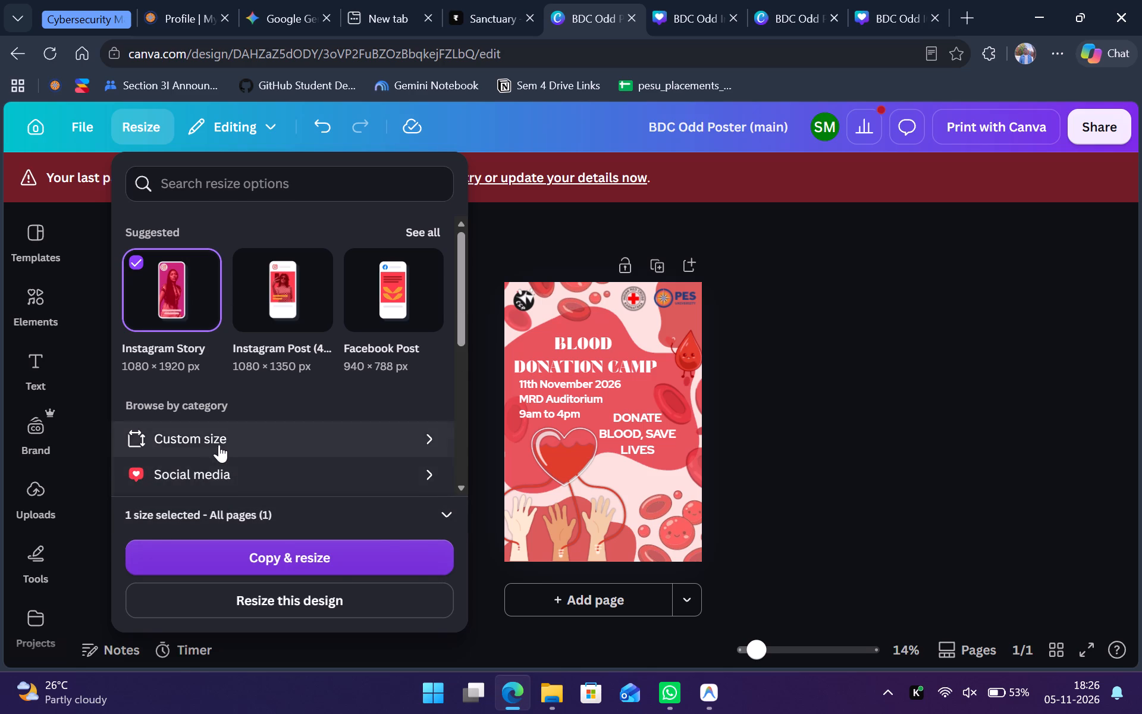
Add a custom resize format 1920 px wide and 1080 px high.
{"action": "left_click", "coordinate": [218, 443]}
{"action": "left_click", "coordinate": [207, 300]}
{"action": "key", "text": "BackSpace"}
{"action": "key", "text": "BackSpace"}
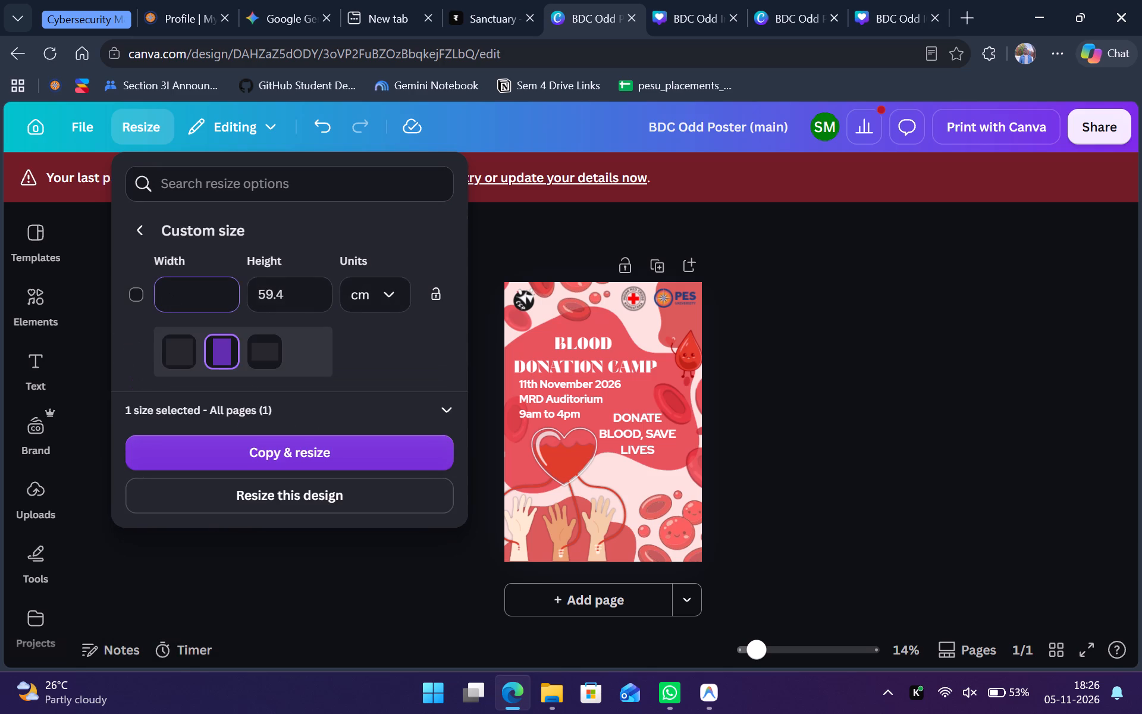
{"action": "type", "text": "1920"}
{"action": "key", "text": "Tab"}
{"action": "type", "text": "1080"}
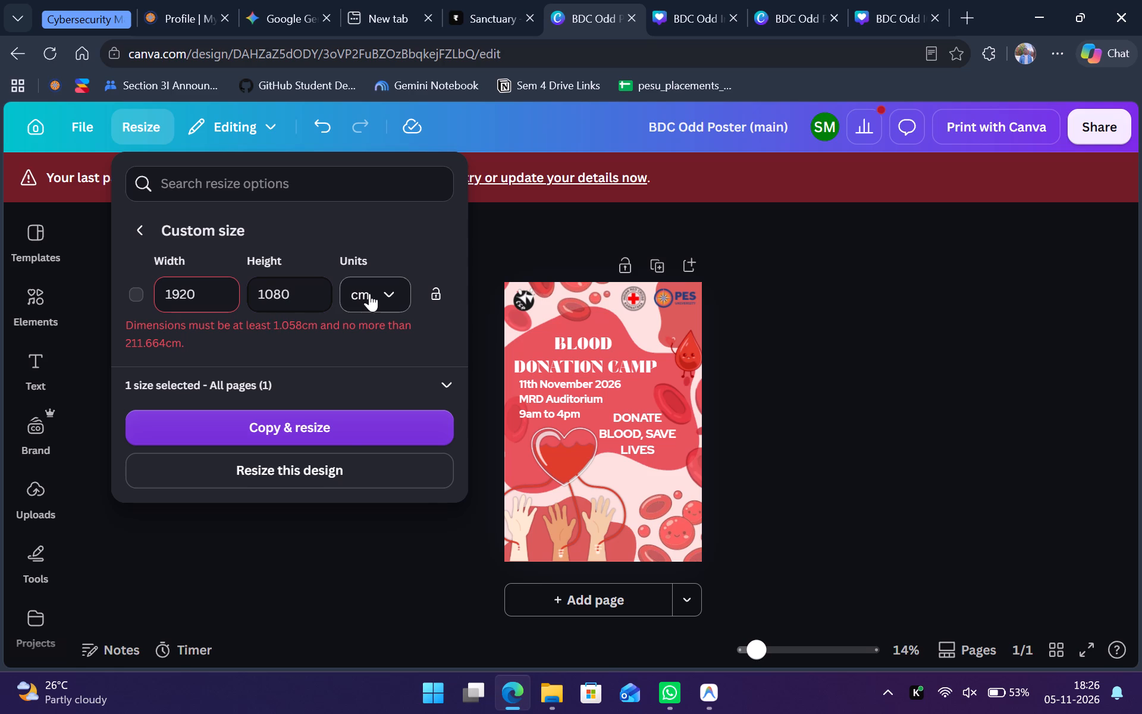
{"action": "left_click", "coordinate": [369, 293]}
{"action": "left_click", "coordinate": [371, 339]}
{"action": "double_click", "coordinate": [206, 293]}
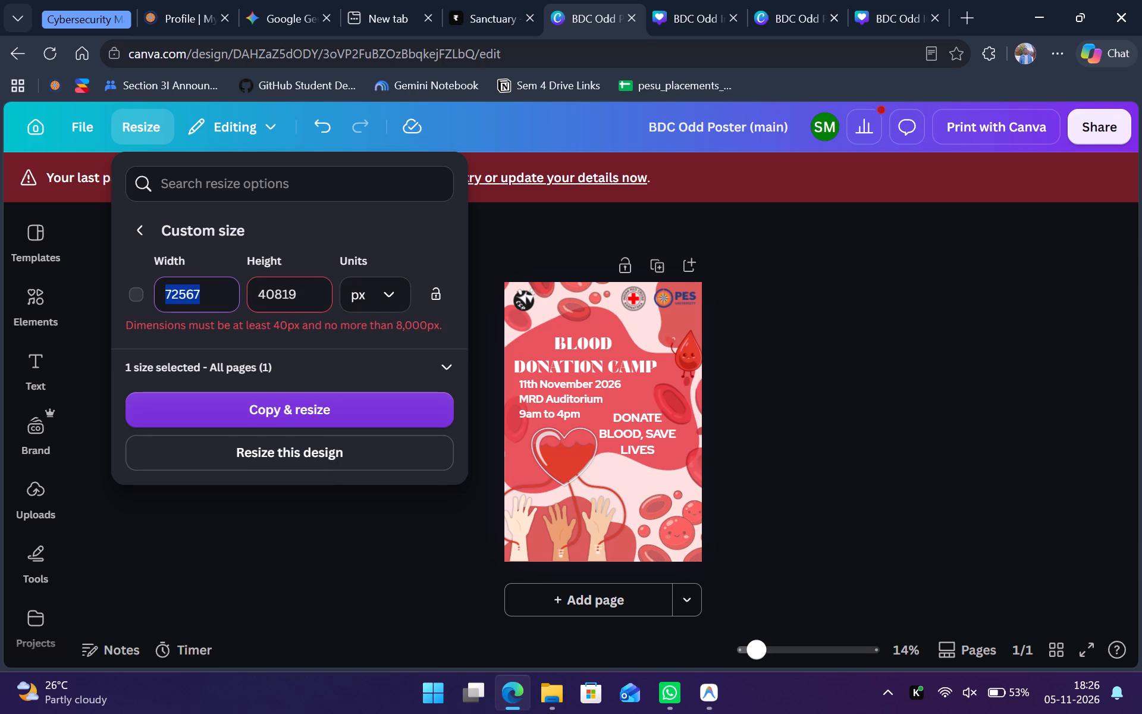
{"action": "key", "text": "ctrl+a"}
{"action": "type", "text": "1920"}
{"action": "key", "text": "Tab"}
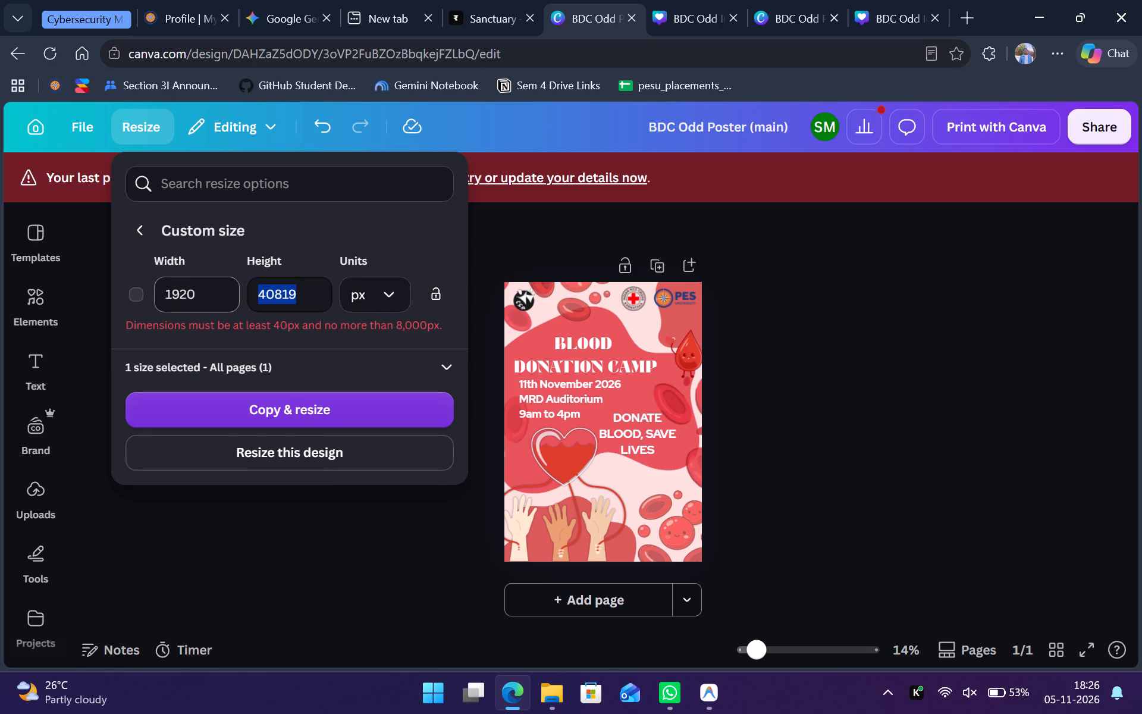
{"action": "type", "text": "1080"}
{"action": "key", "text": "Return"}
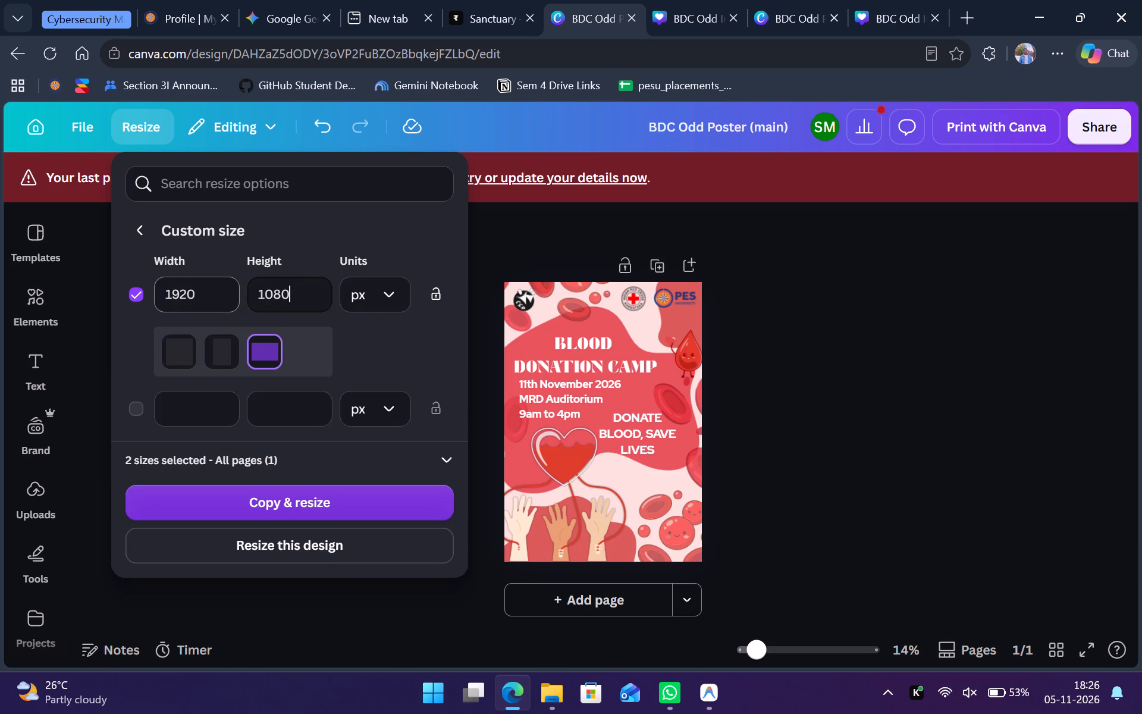
Create the resized copies of the poster and open the 1920 × 1080 px one.
{"action": "left_click", "coordinate": [287, 500]}
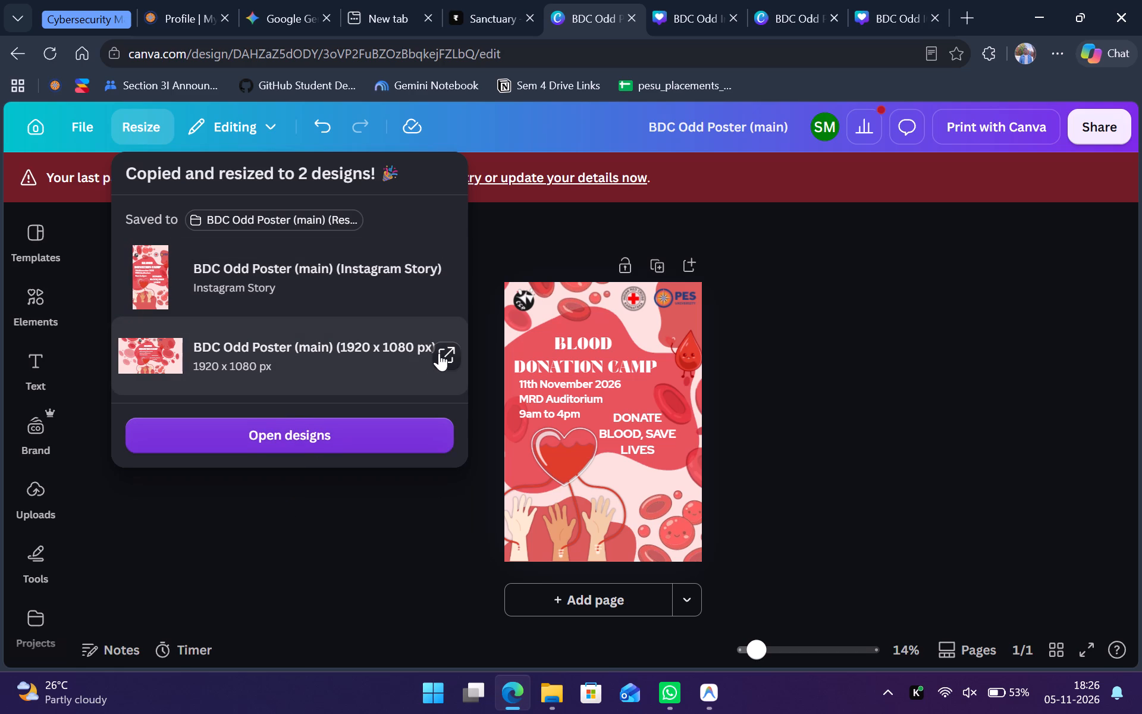
{"action": "left_click", "coordinate": [443, 354]}
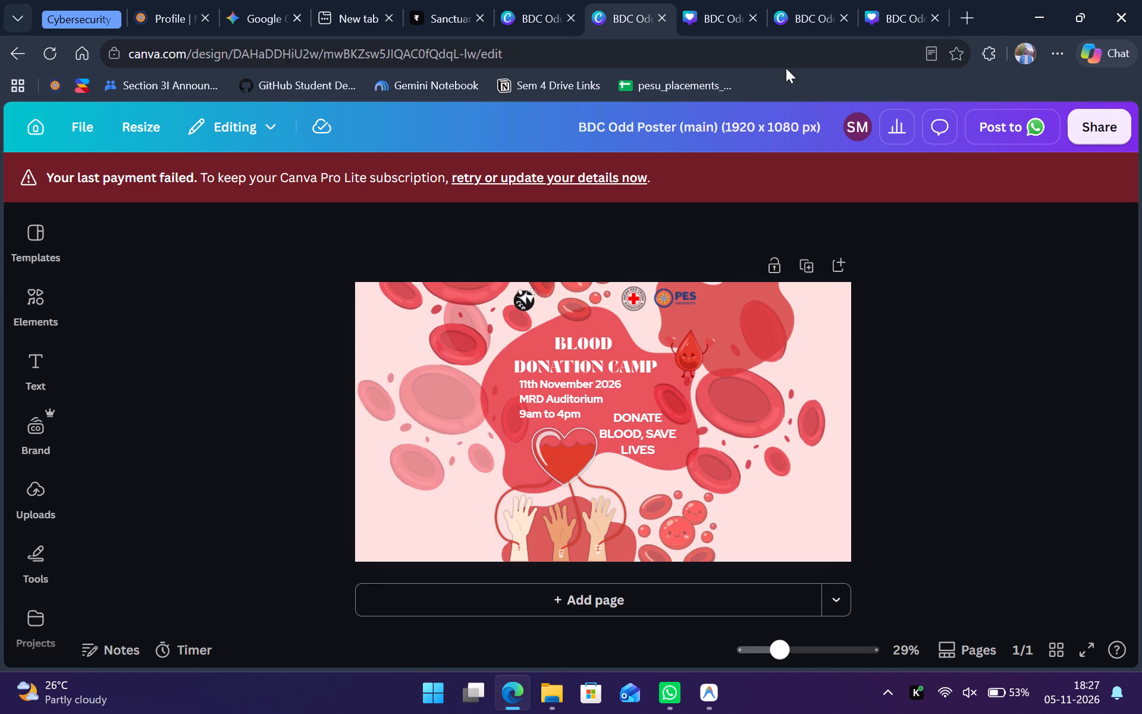
Open the new landscape design's name for editing and select everything after "BDC Odd".
{"action": "left_click", "coordinate": [802, 118]}
{"action": "left_click_drag", "start_coordinate": [819, 127], "coordinate": [638, 121]}
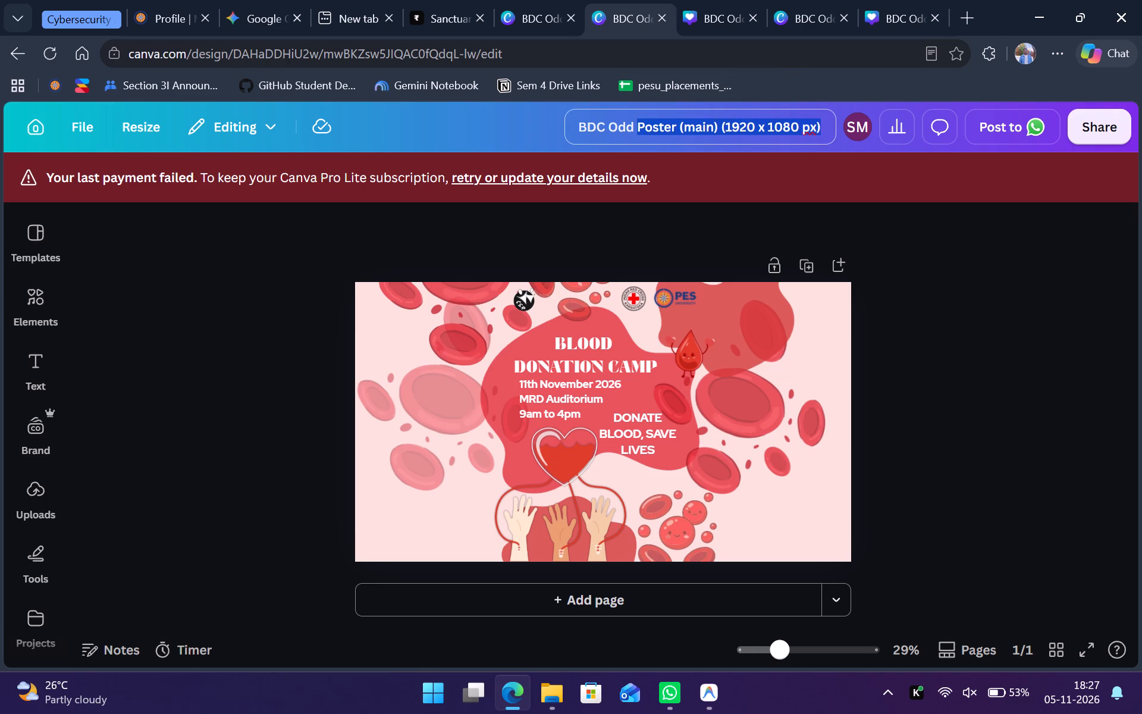
Rename the 1920 x 1080 px poster design as BDC Odd TV Landscape.
{"action": "type", "text": "TV S"}
{"action": "key", "text": "shift+BackSpace"}
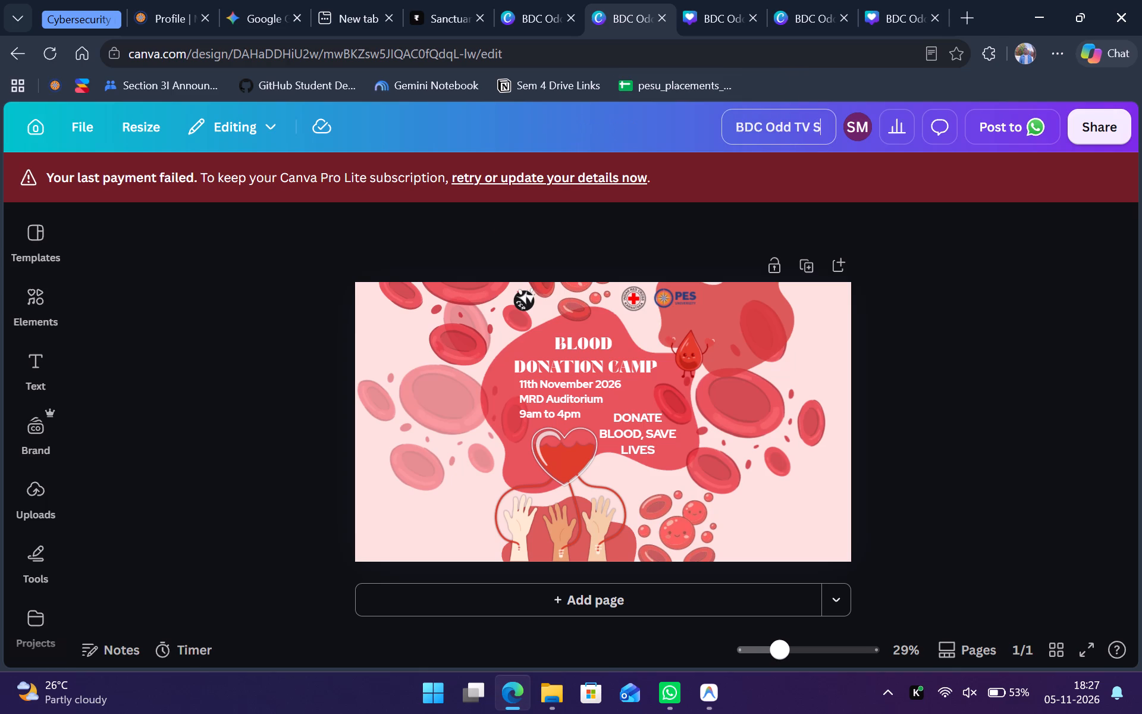
{"action": "type", "text": "Lan"}
{"action": "type", "text": "dscape"}
{"action": "key", "text": "Return"}
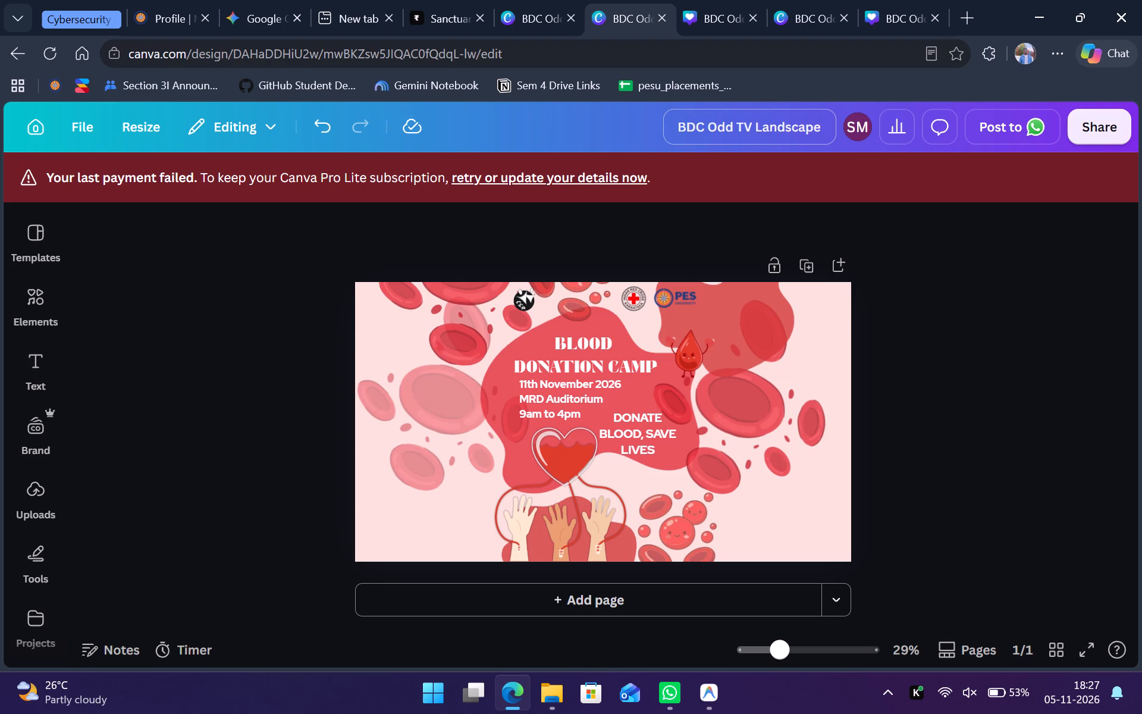
Duplicate the large blood cells graphic on the poster's left side and place the copy in the lower-left corner.
{"action": "left_click", "coordinate": [454, 437]}
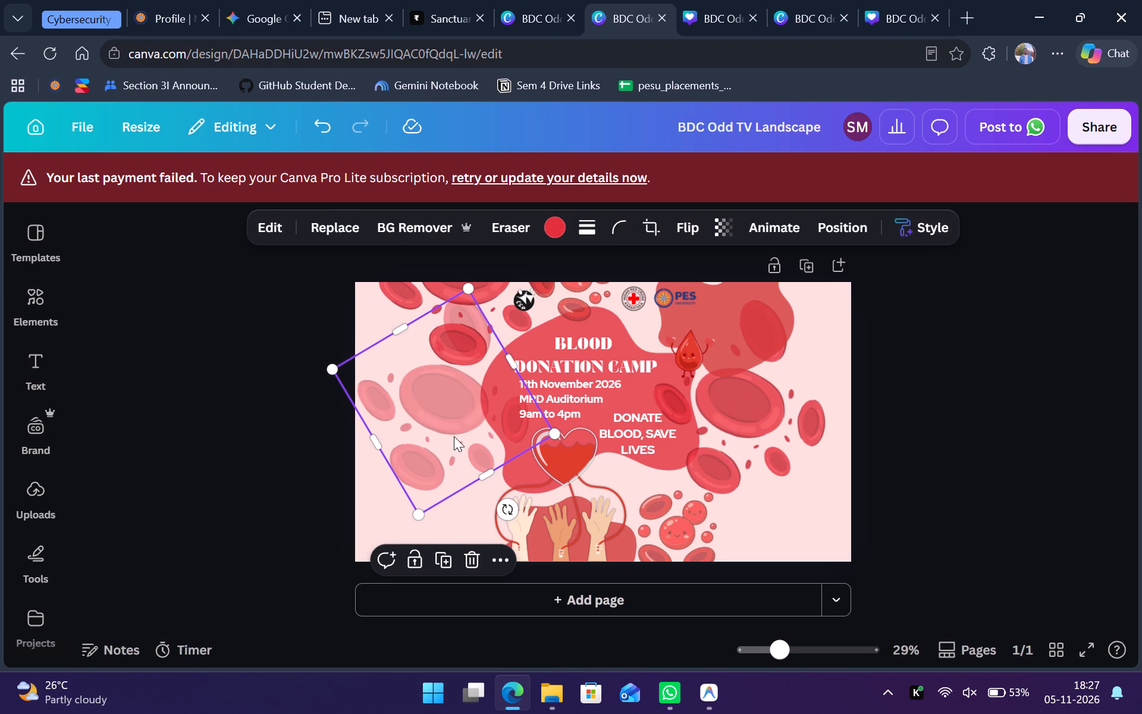
{"action": "key", "text": "ctrl+d"}
{"action": "left_click_drag", "start_coordinate": [451, 439], "coordinate": [393, 587]}
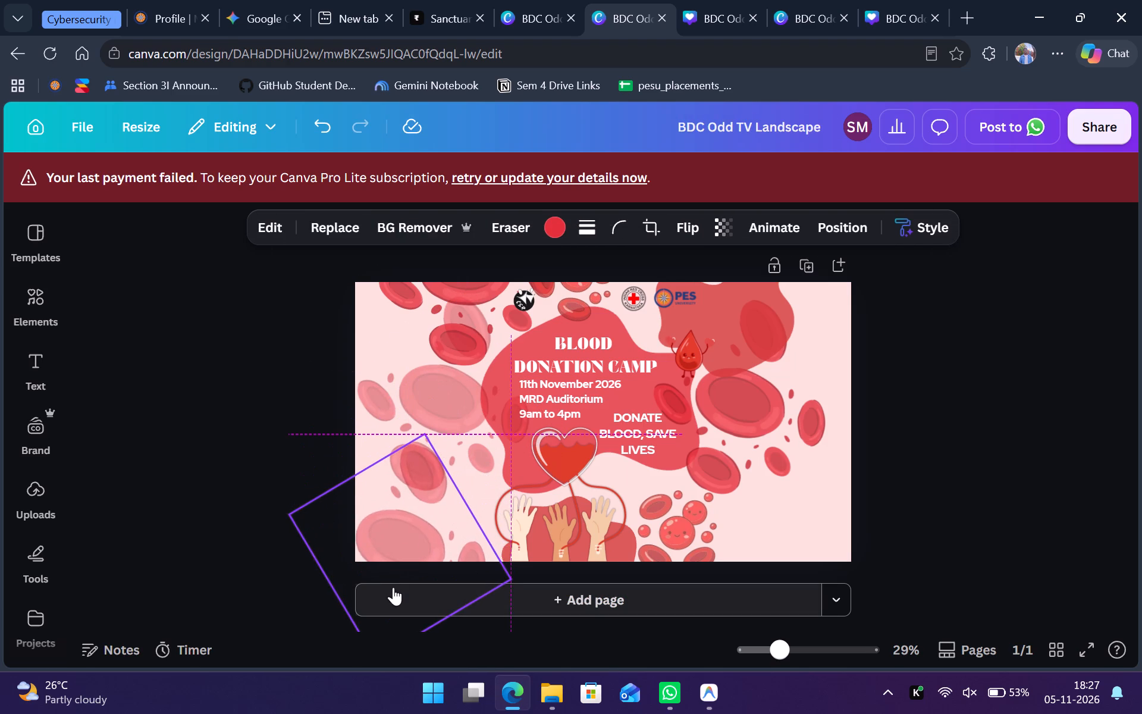
{"action": "left_click_drag", "start_coordinate": [393, 587], "coordinate": [364, 599]}
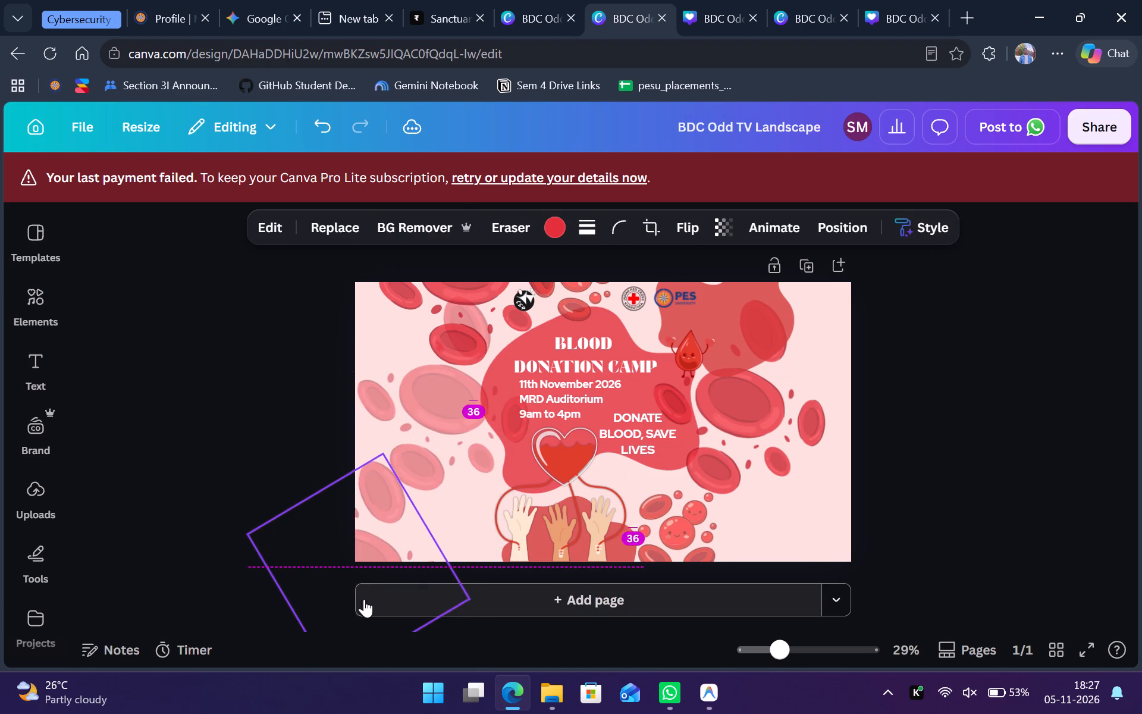
{"action": "left_click_drag", "start_coordinate": [364, 599], "coordinate": [358, 599]}
Move the upper blood cells graphic left so it fills the poster's upper-left corner.
{"action": "left_click_drag", "start_coordinate": [483, 325], "coordinate": [388, 323]}
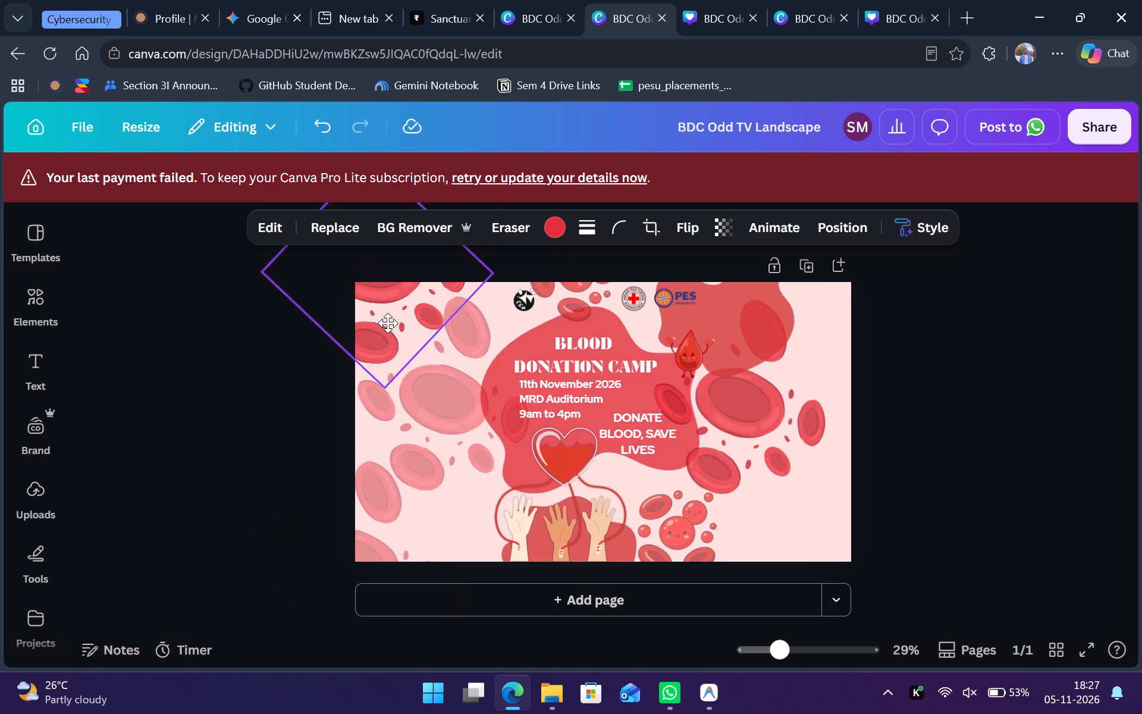
{"action": "left_click_drag", "start_coordinate": [388, 323], "coordinate": [391, 324]}
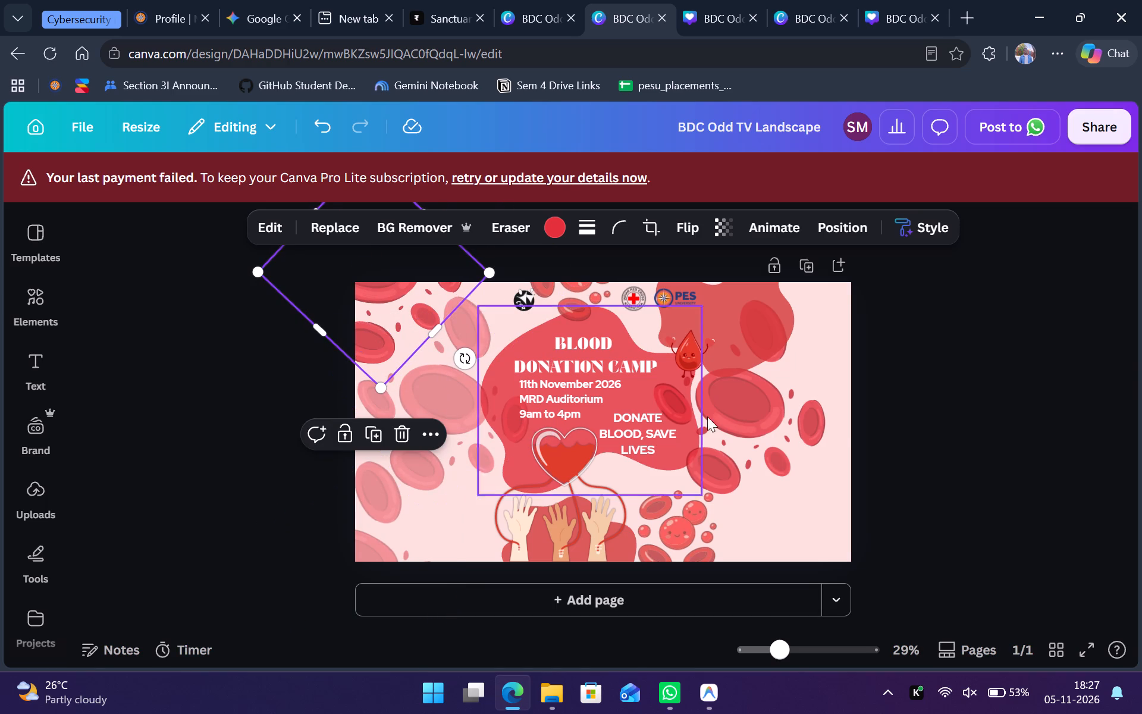
Duplicate the large blood cells graphic on the poster's right side and place the copy in the lower-right corner.
{"action": "left_click", "coordinate": [749, 441]}
{"action": "key", "text": "ctrl+d"}
{"action": "left_click_drag", "start_coordinate": [749, 441], "coordinate": [814, 557]}
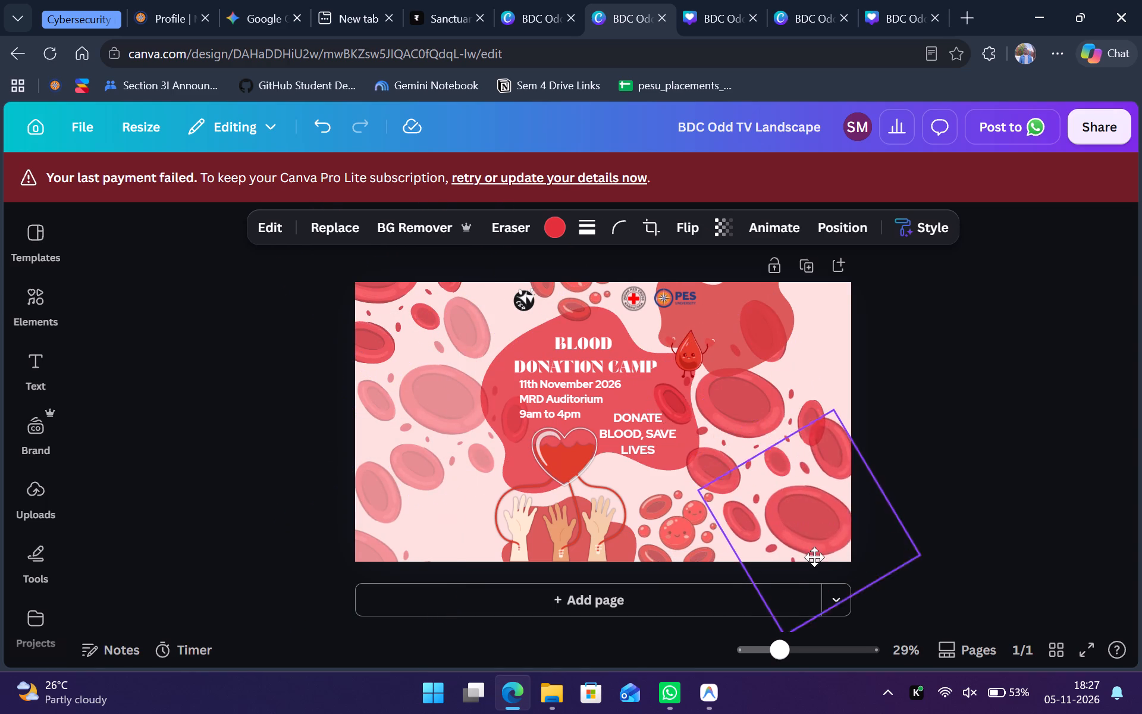
{"action": "left_click_drag", "start_coordinate": [814, 557], "coordinate": [821, 583]}
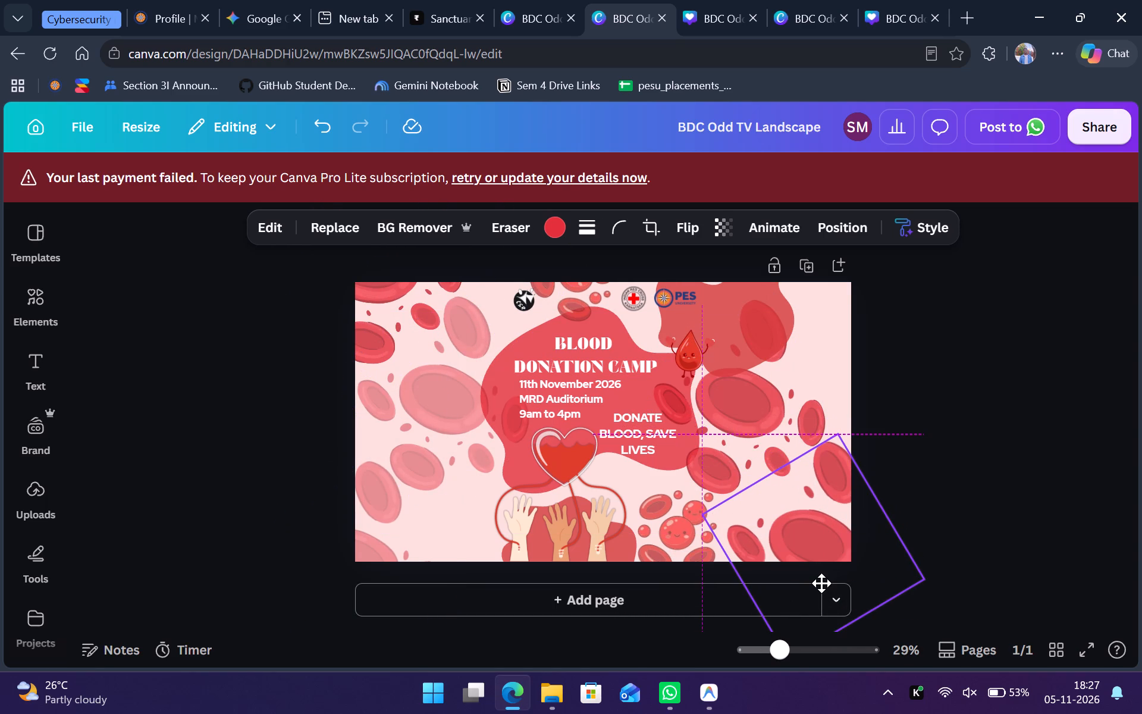
{"action": "left_click_drag", "start_coordinate": [821, 583], "coordinate": [817, 575]}
Duplicate the right-side blood cells graphic again and place this copy across the poster's upper-right corner.
{"action": "left_click", "coordinate": [745, 447]}
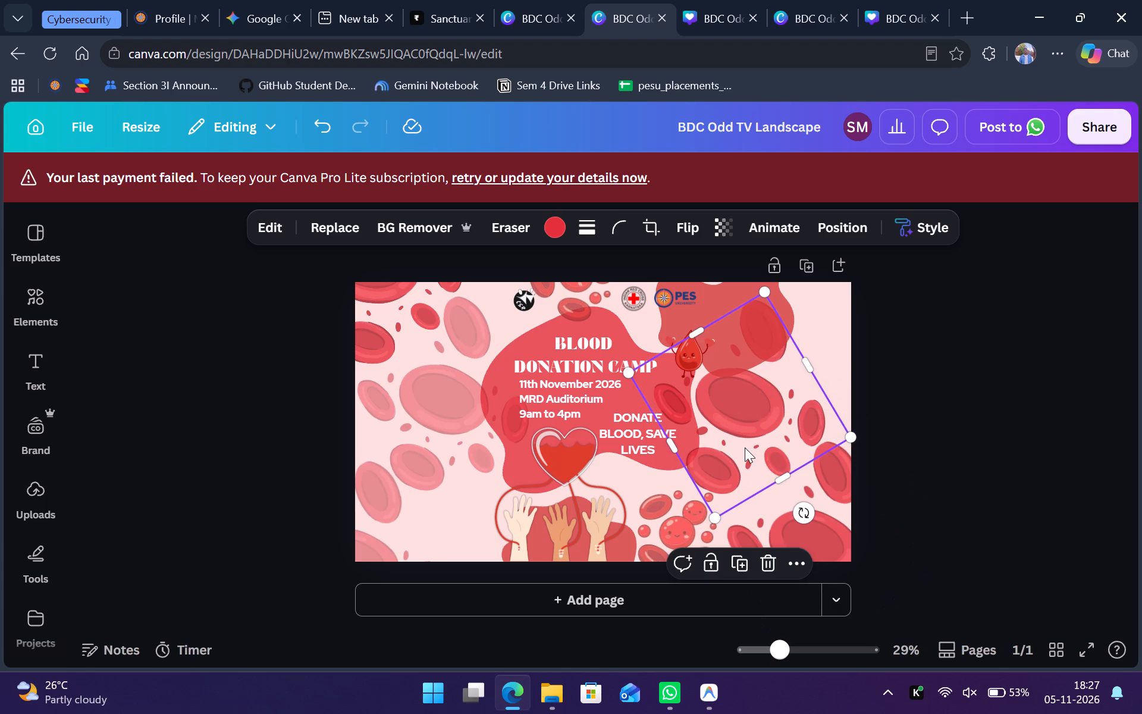
{"action": "key", "text": "ctrl+d"}
{"action": "left_click_drag", "start_coordinate": [753, 419], "coordinate": [881, 334]}
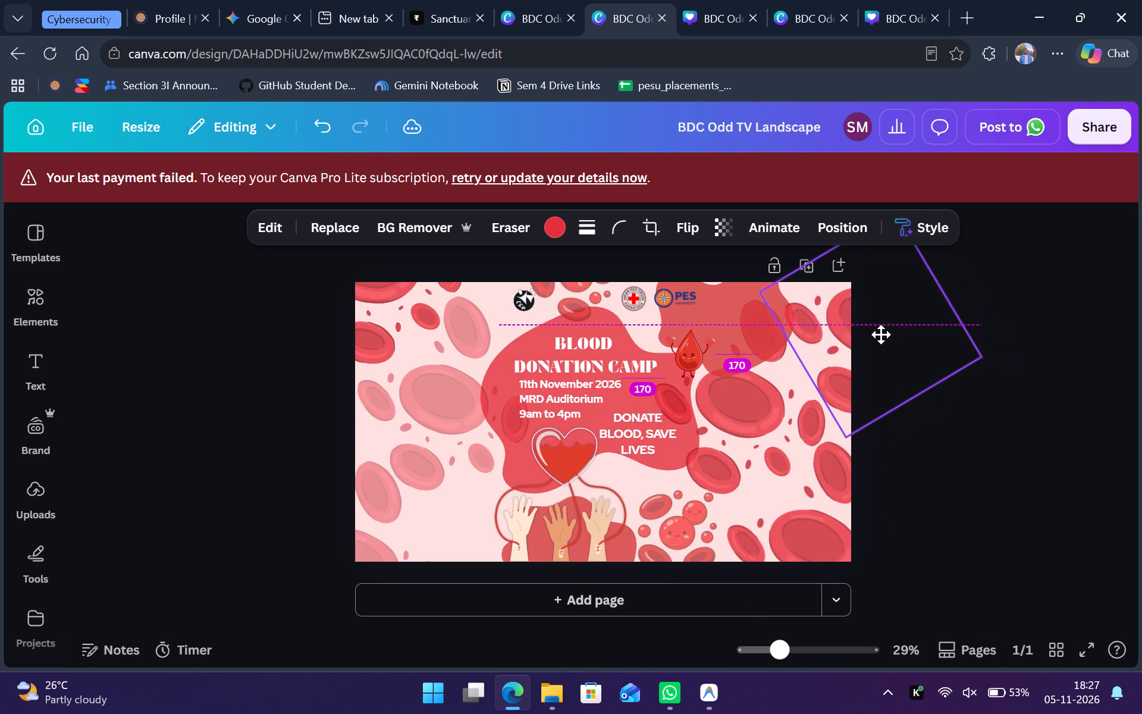
{"action": "left_click_drag", "start_coordinate": [881, 334], "coordinate": [883, 311]}
{"action": "left_click", "coordinate": [1046, 413]}
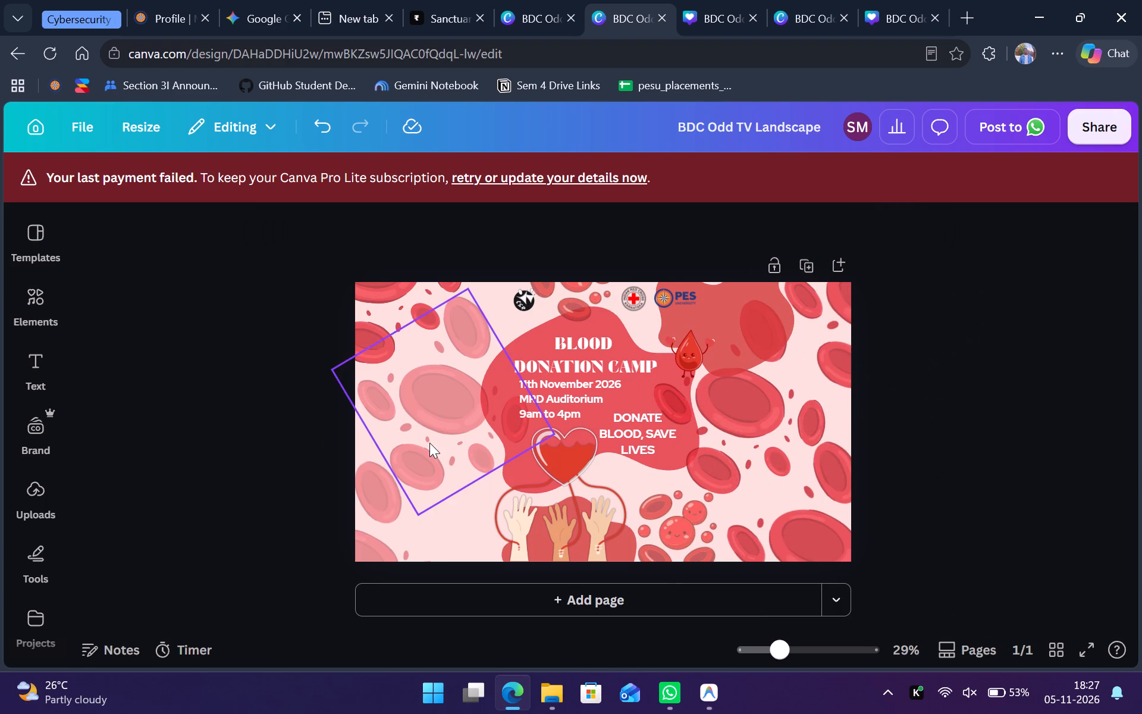
Duplicate the lower-left blood cells graphic and shift the copy right and down along the poster's bottom edge.
{"action": "left_click", "coordinate": [371, 497]}
{"action": "key", "text": "ctrl+d"}
{"action": "left_click_drag", "start_coordinate": [384, 530], "coordinate": [401, 543]}
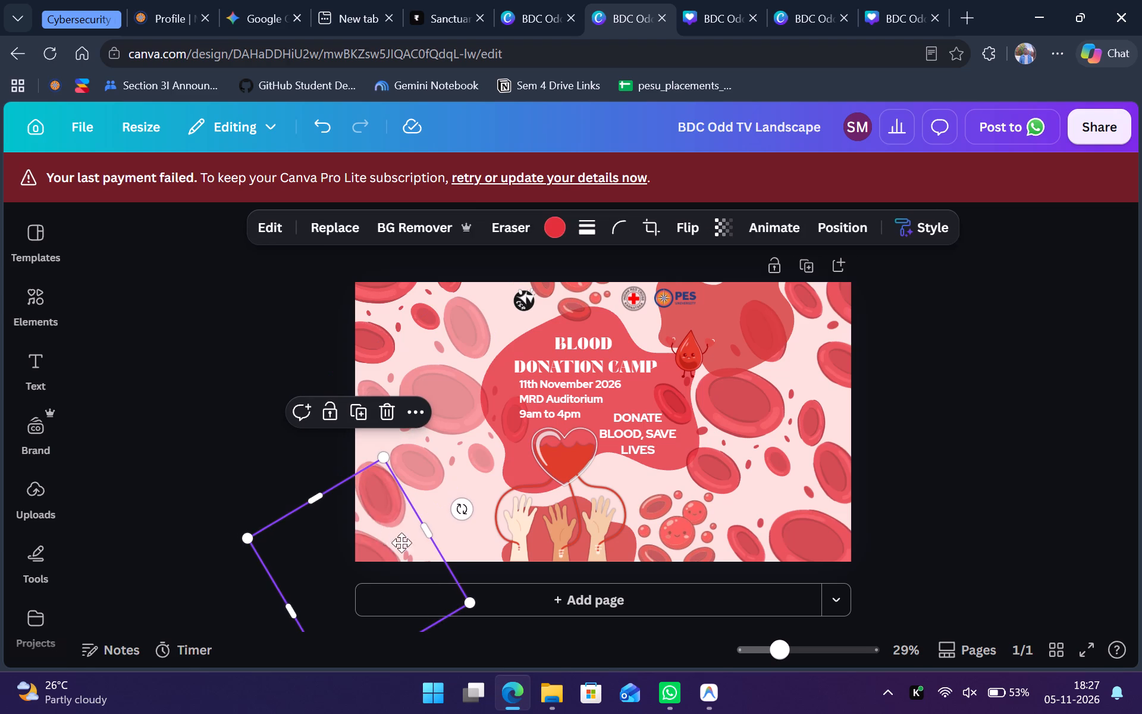
{"action": "left_click_drag", "start_coordinate": [401, 543], "coordinate": [452, 560]}
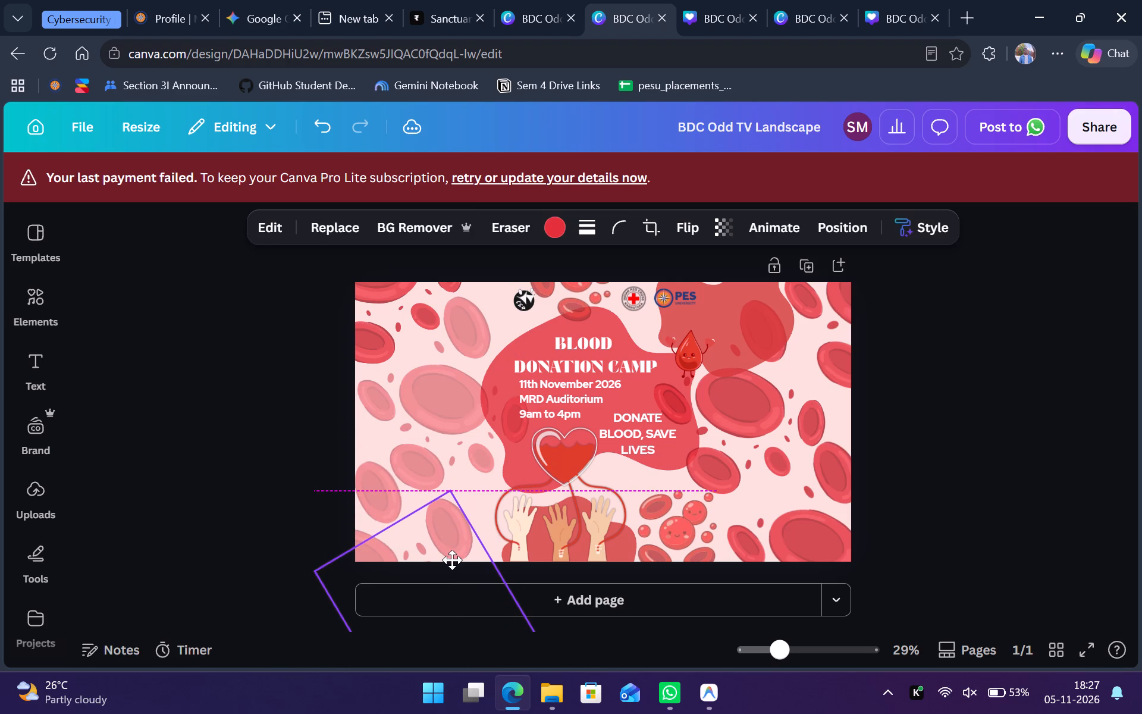
{"action": "left_click_drag", "start_coordinate": [452, 560], "coordinate": [457, 560]}
{"action": "left_click", "coordinate": [879, 501]}
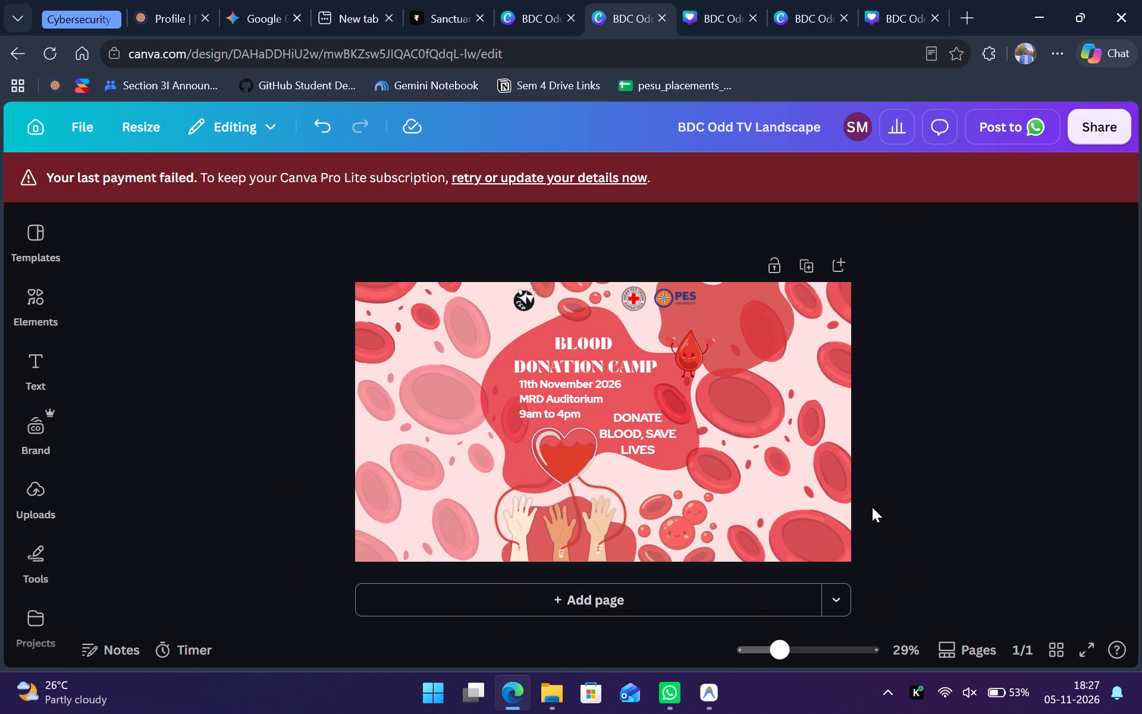
Rotate the lower-right blood cells copy clockwise until its frame is level.
{"action": "left_click", "coordinate": [805, 532]}
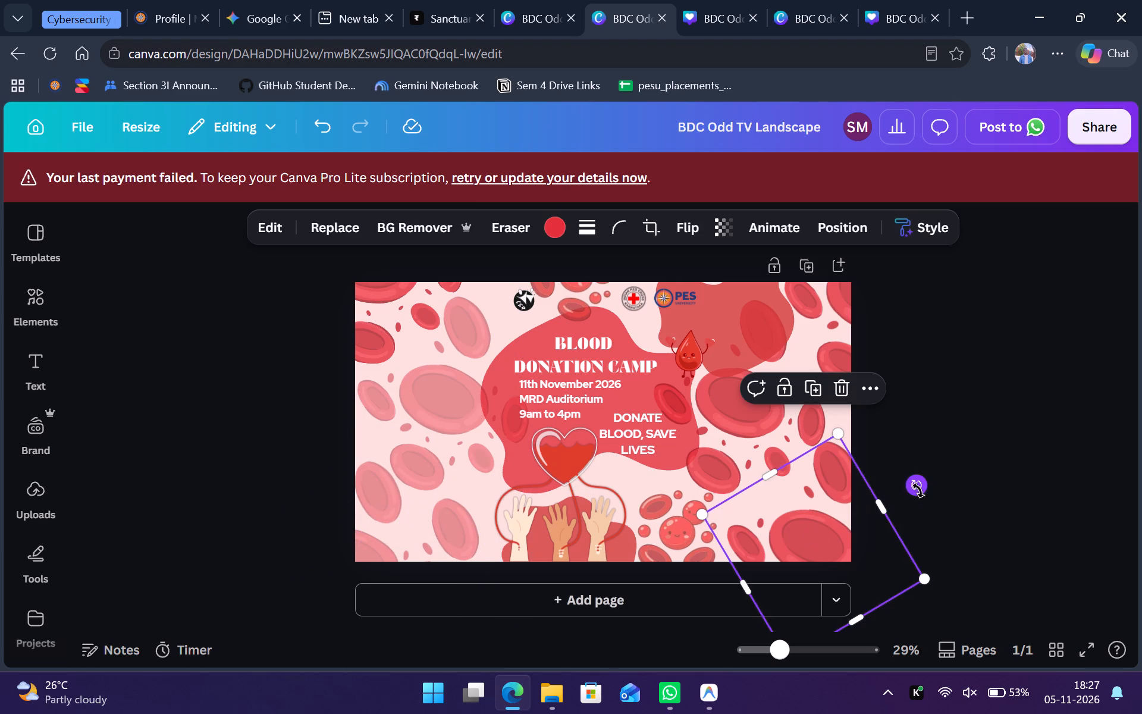
{"action": "left_click_drag", "start_coordinate": [918, 489], "coordinate": [909, 552]}
{"action": "left_click", "coordinate": [970, 428]}
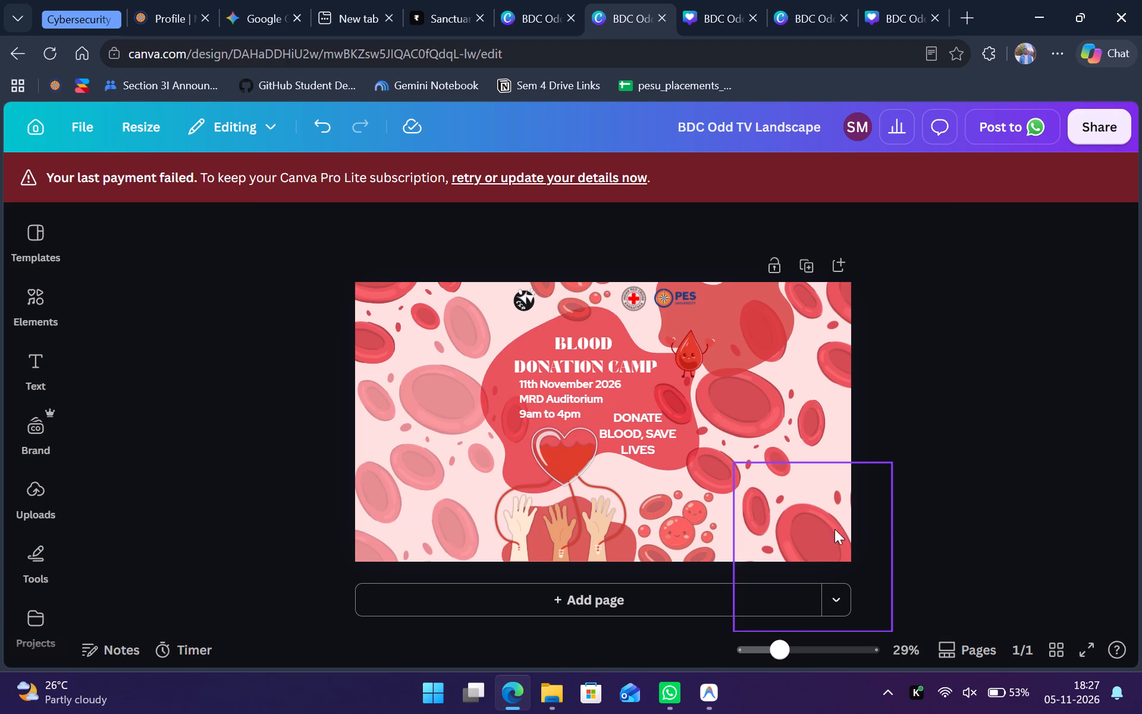
{"action": "left_click", "coordinate": [998, 425]}
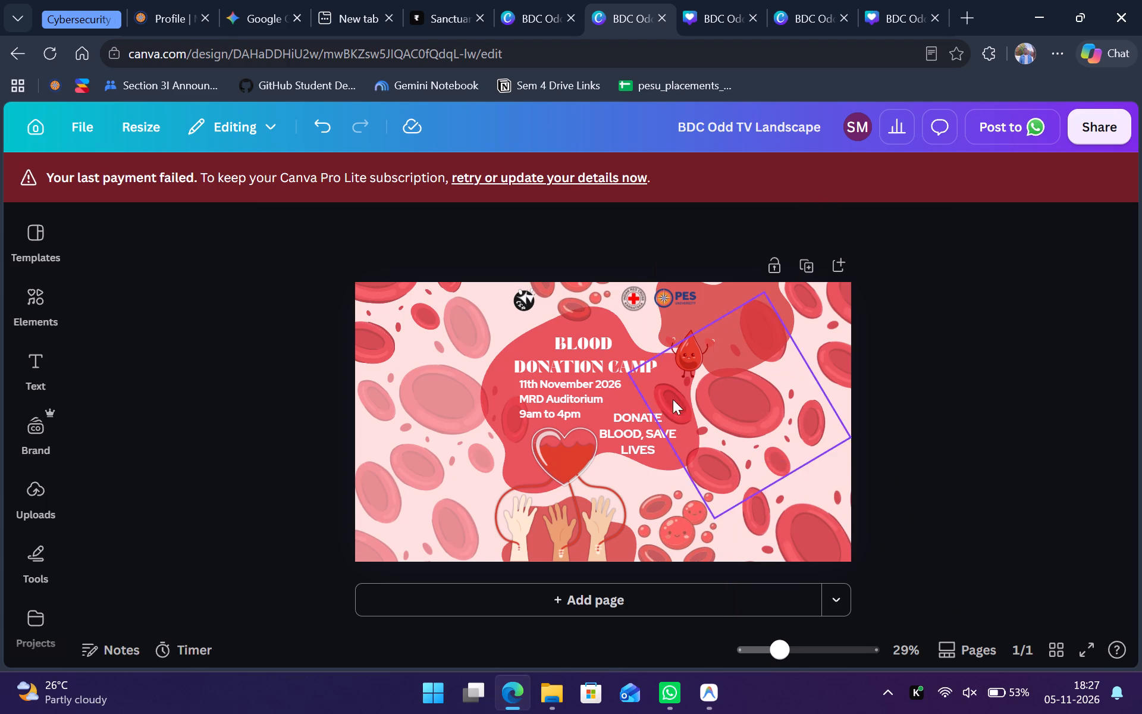
Move the heart-and-hands illustration left along the bottom, over the red blob's lower-left edge.
{"action": "left_click_drag", "start_coordinate": [575, 454], "coordinate": [573, 459]}
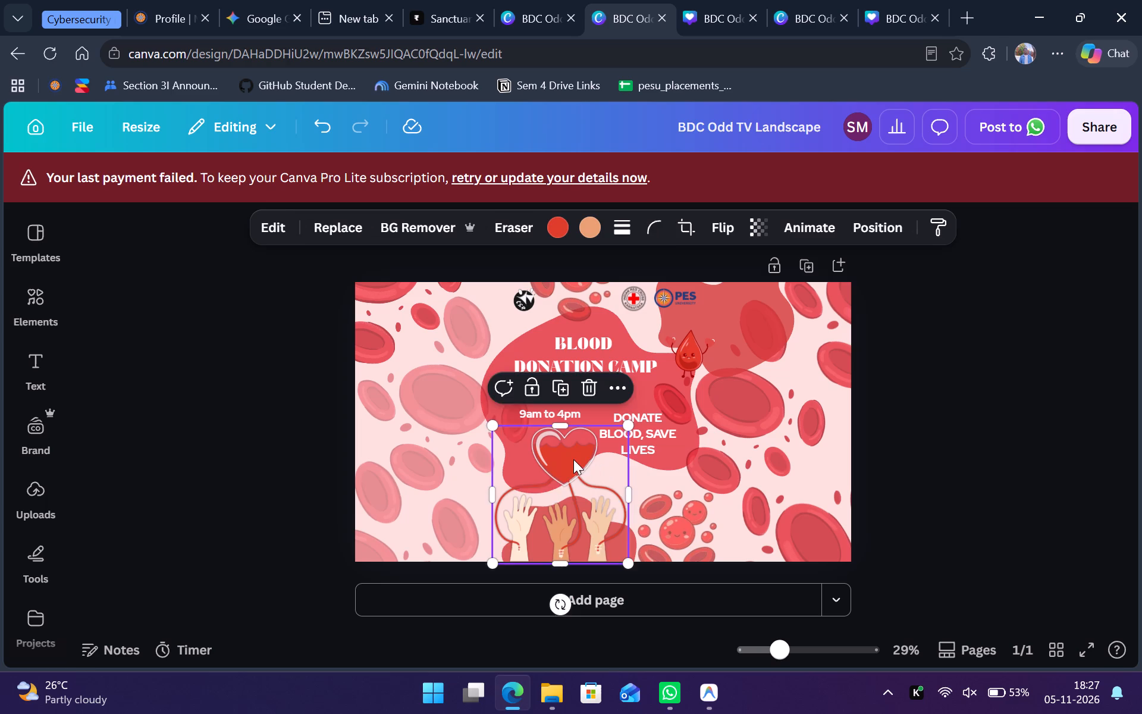
{"action": "left_click_drag", "start_coordinate": [573, 459], "coordinate": [507, 454]}
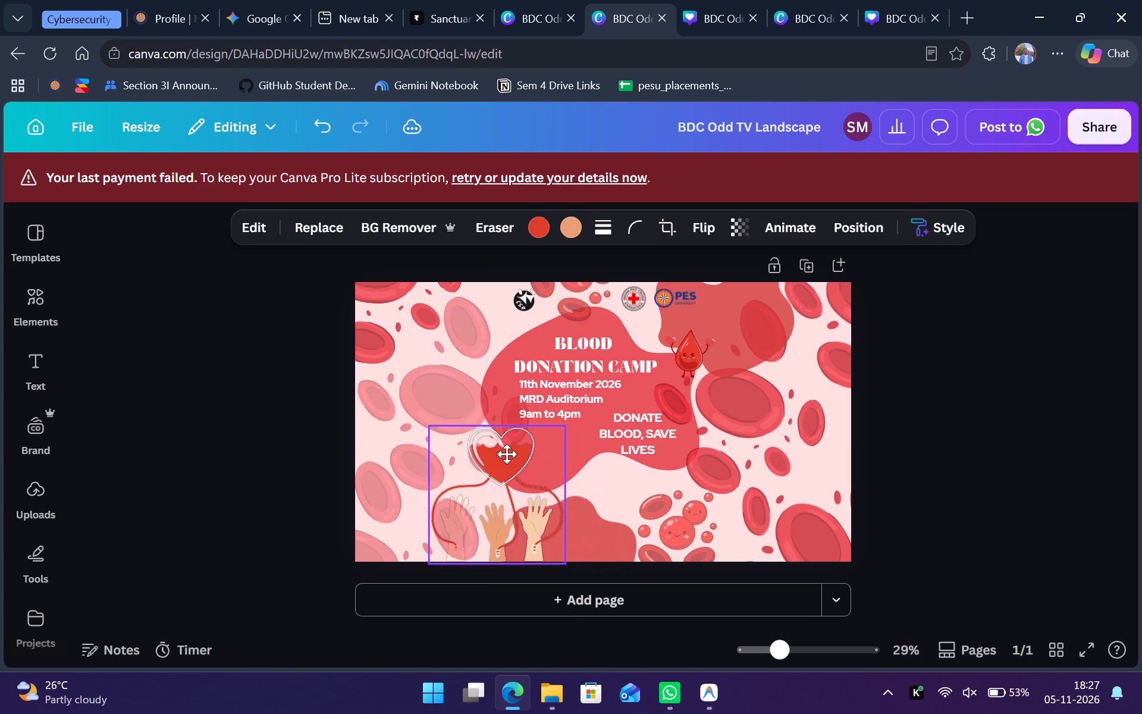
{"action": "left_click_drag", "start_coordinate": [507, 454], "coordinate": [504, 454]}
Enlarge the central red blob, title, event details and slogan together from their lower-right corner.
{"action": "left_click", "coordinate": [584, 449]}
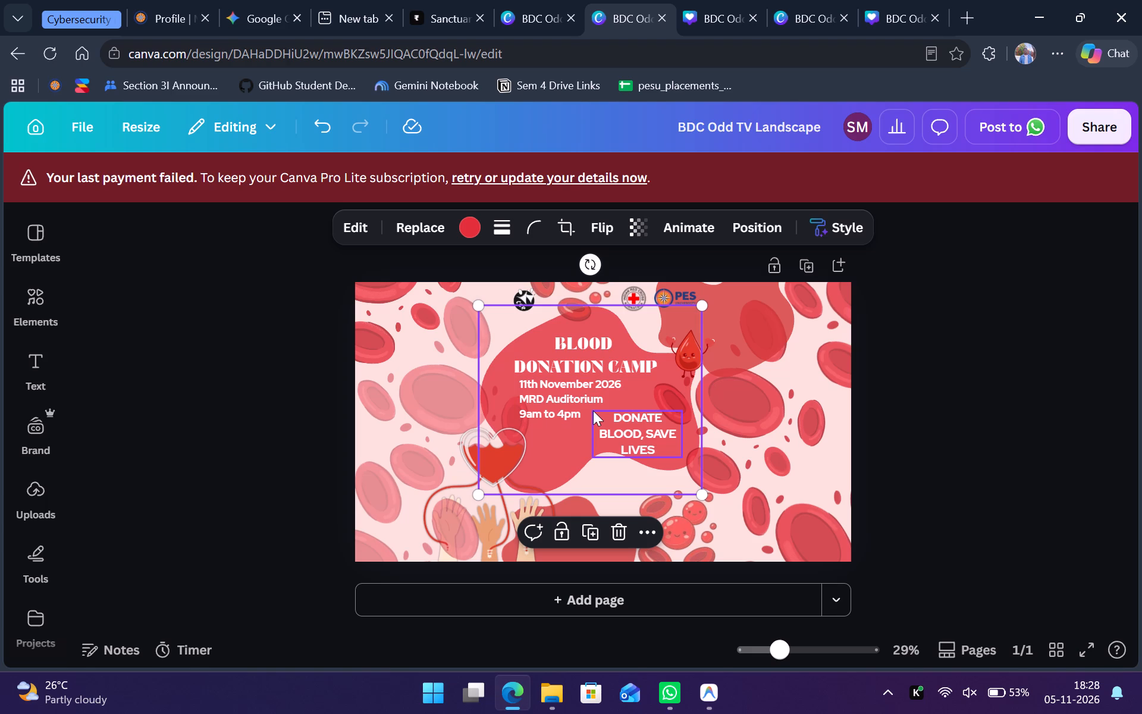
{"action": "left_click", "coordinate": [564, 441]}
{"action": "left_click", "coordinate": [552, 409], "text": "shift"}
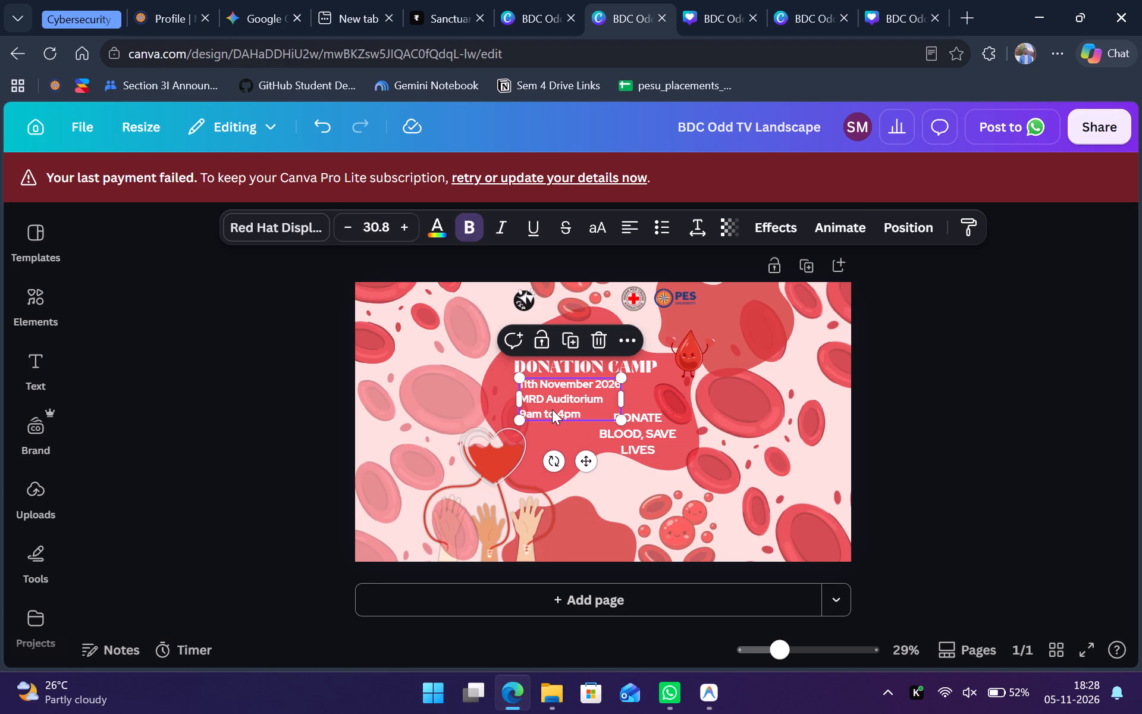
{"action": "left_click", "coordinate": [556, 443], "text": "shift"}
{"action": "key", "text": "Escape"}
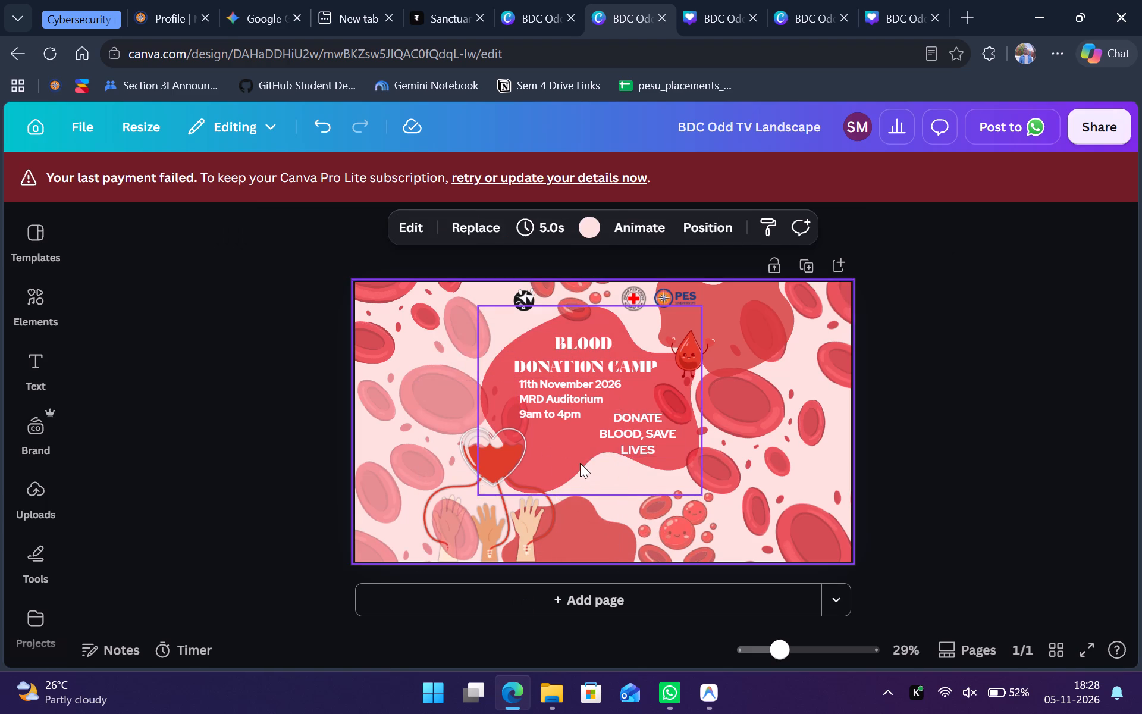
{"action": "left_click", "coordinate": [580, 463]}
{"action": "left_click", "coordinate": [572, 406], "text": "shift"}
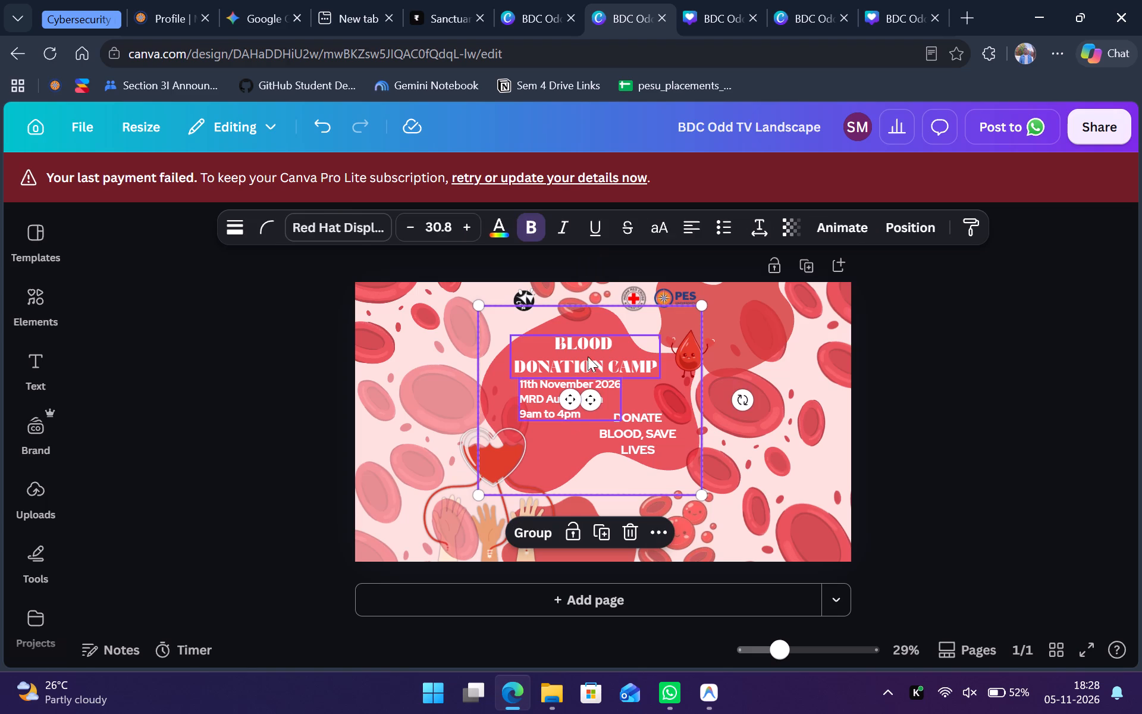
{"action": "left_click", "coordinate": [588, 356], "text": "shift"}
{"action": "left_click", "coordinate": [657, 441], "text": "shift"}
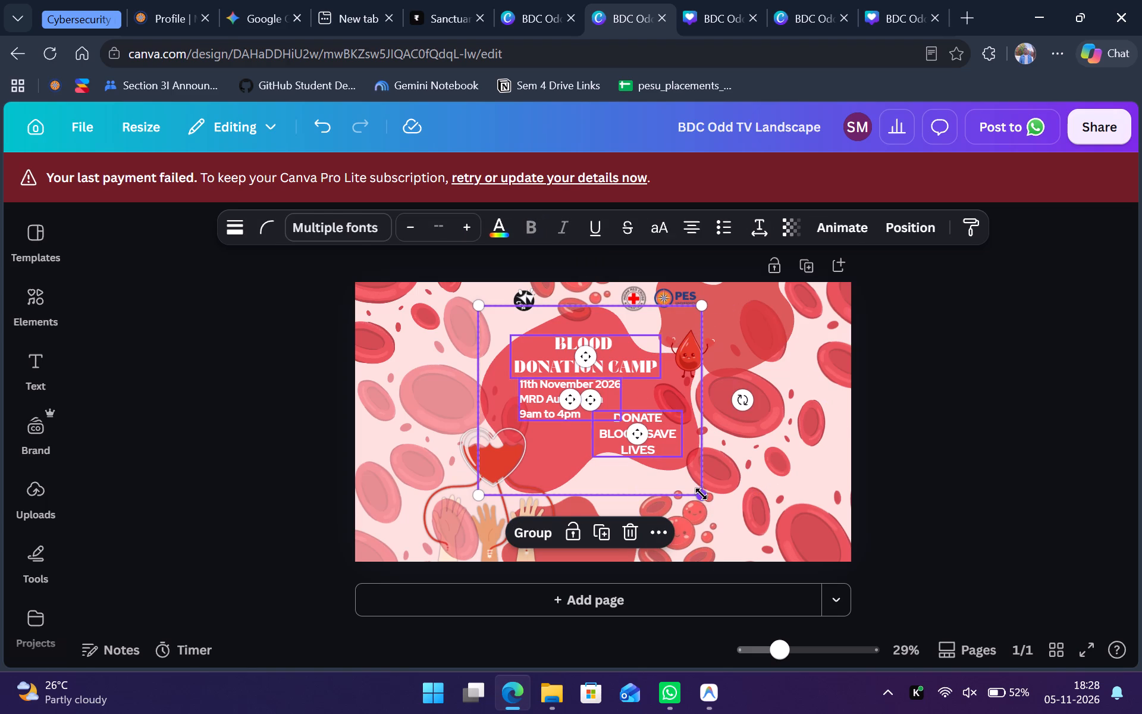
{"action": "left_click_drag", "start_coordinate": [700, 494], "coordinate": [741, 519]}
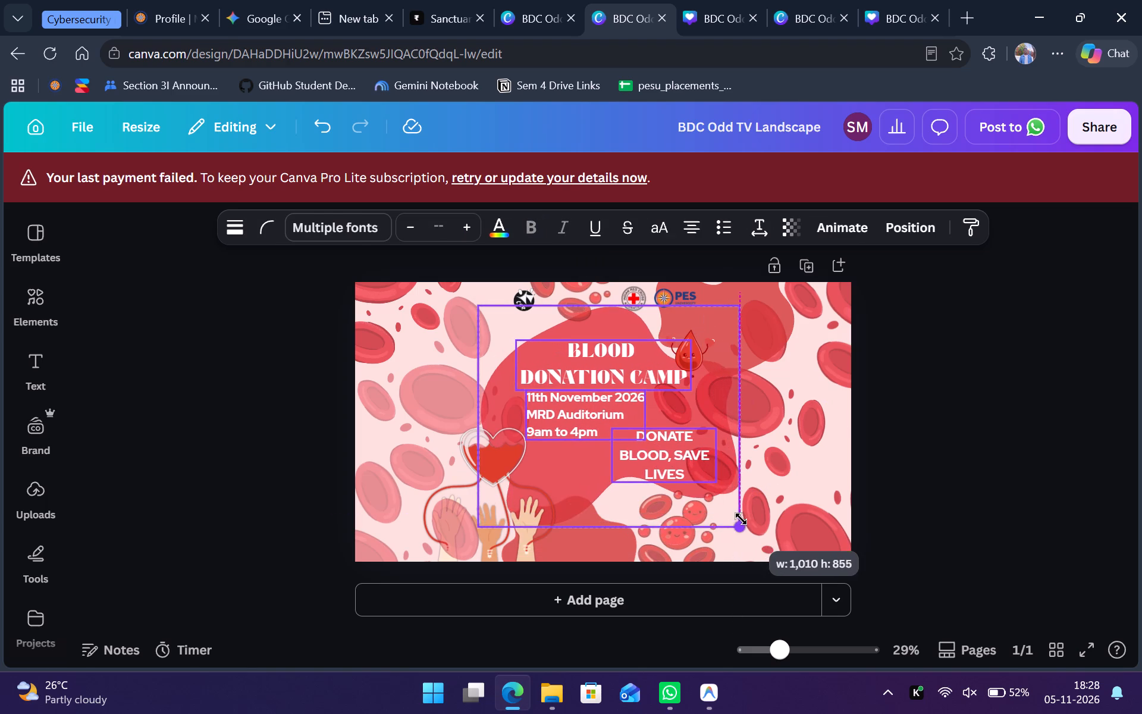
Enlarge the central red blob, title, event details and slogan together a bit more, and shift them to the poster's right half.
{"action": "left_click_drag", "start_coordinate": [741, 519], "coordinate": [770, 540]}
{"action": "left_click_drag", "start_coordinate": [624, 453], "coordinate": [690, 461]}
Move the heart-and-hands illustration up and left, and enlarge it to fill the poster's lower-left area down to the bottom edge.
{"action": "left_click_drag", "start_coordinate": [506, 503], "coordinate": [495, 492]}
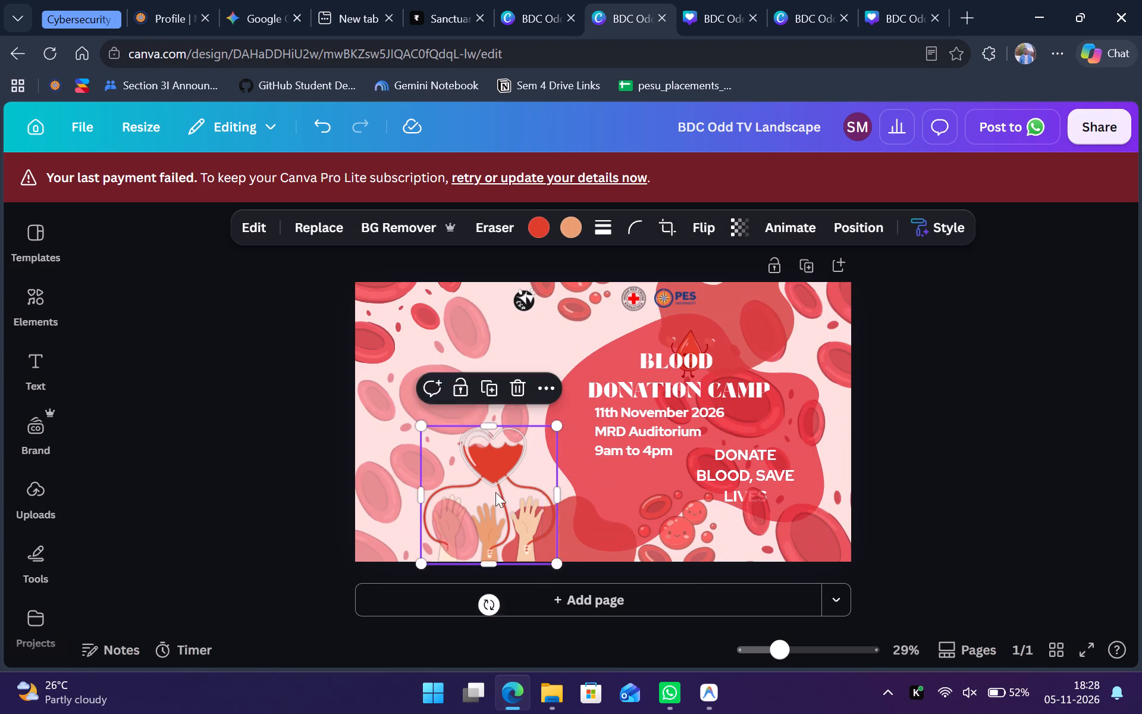
{"action": "left_click_drag", "start_coordinate": [495, 492], "coordinate": [455, 455]}
{"action": "left_click_drag", "start_coordinate": [504, 509], "coordinate": [551, 562]}
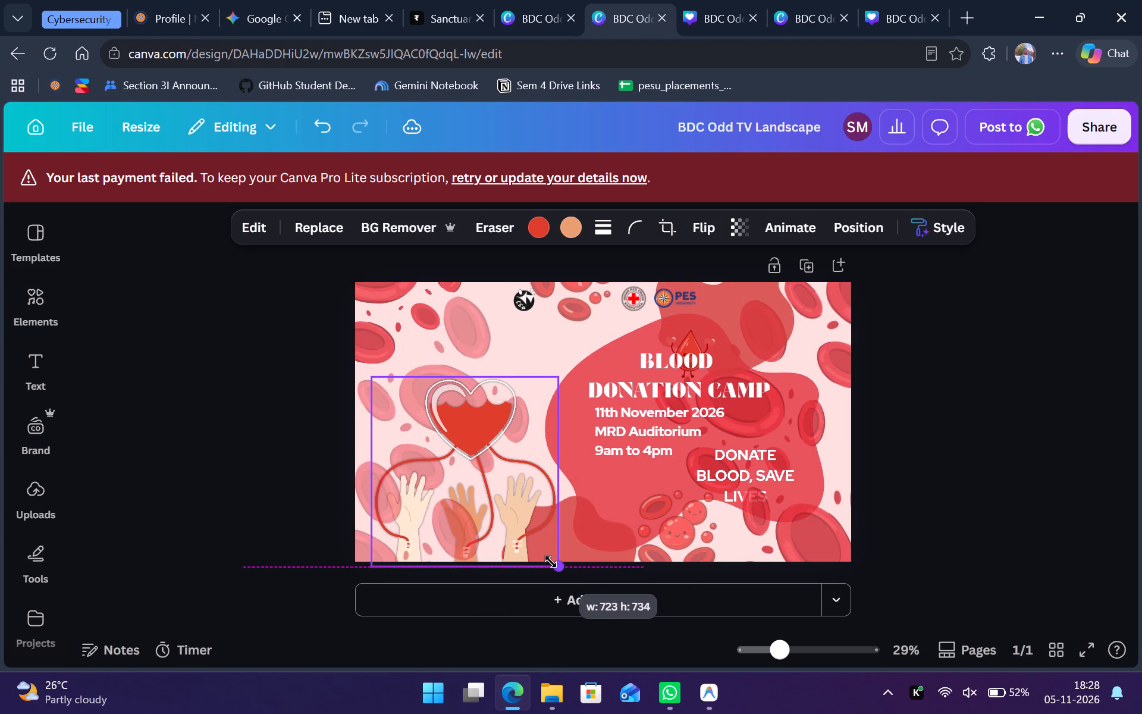
{"action": "left_click_drag", "start_coordinate": [551, 562], "coordinate": [544, 558]}
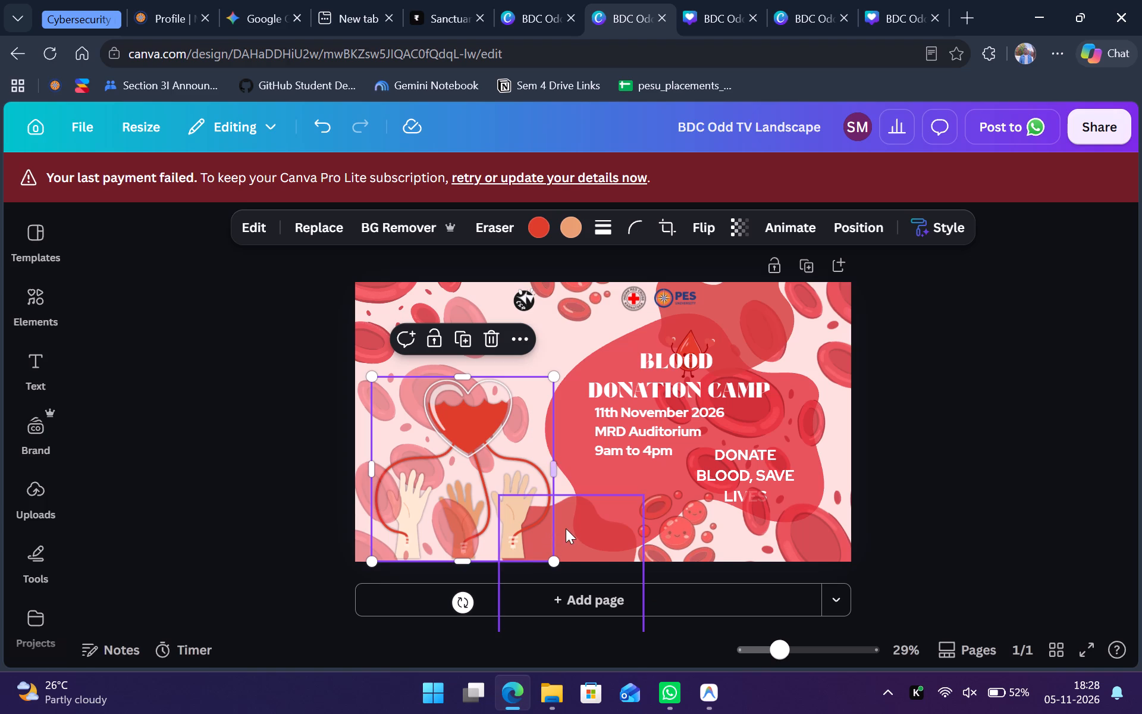
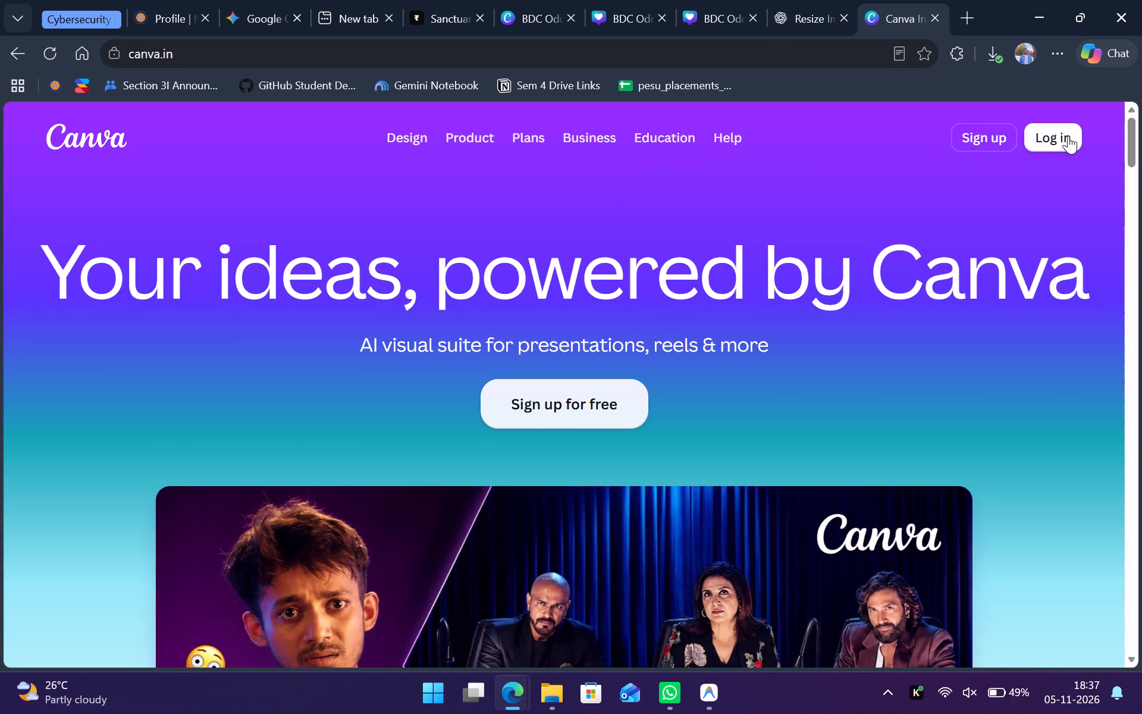
Log in to Canva, keeping its tab beside the other design tabs, and open the recent BDC Odd TV Landscape design.
{"action": "left_click", "coordinate": [1069, 136]}
{"action": "left_click_drag", "start_coordinate": [895, 0], "coordinate": [874, 1]}
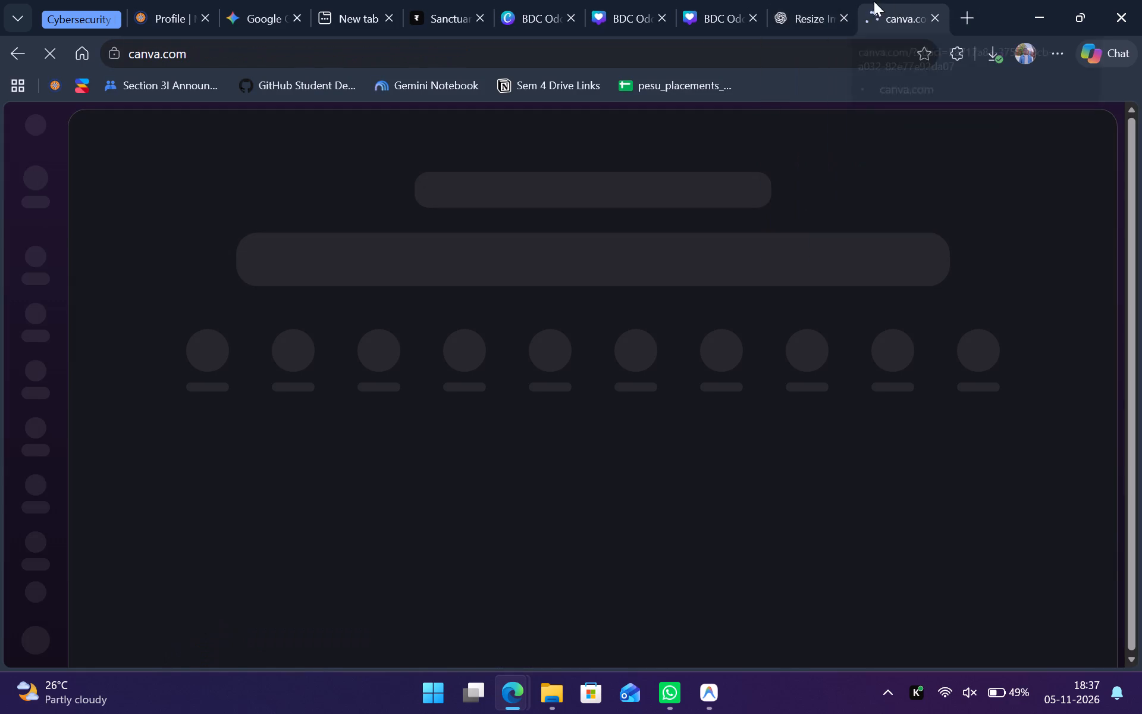
{"action": "left_click_drag", "start_coordinate": [874, 1], "coordinate": [826, 0]}
{"action": "scroll", "coordinate": [635, 331], "scroll_direction": "down", "scroll_amount": 2}
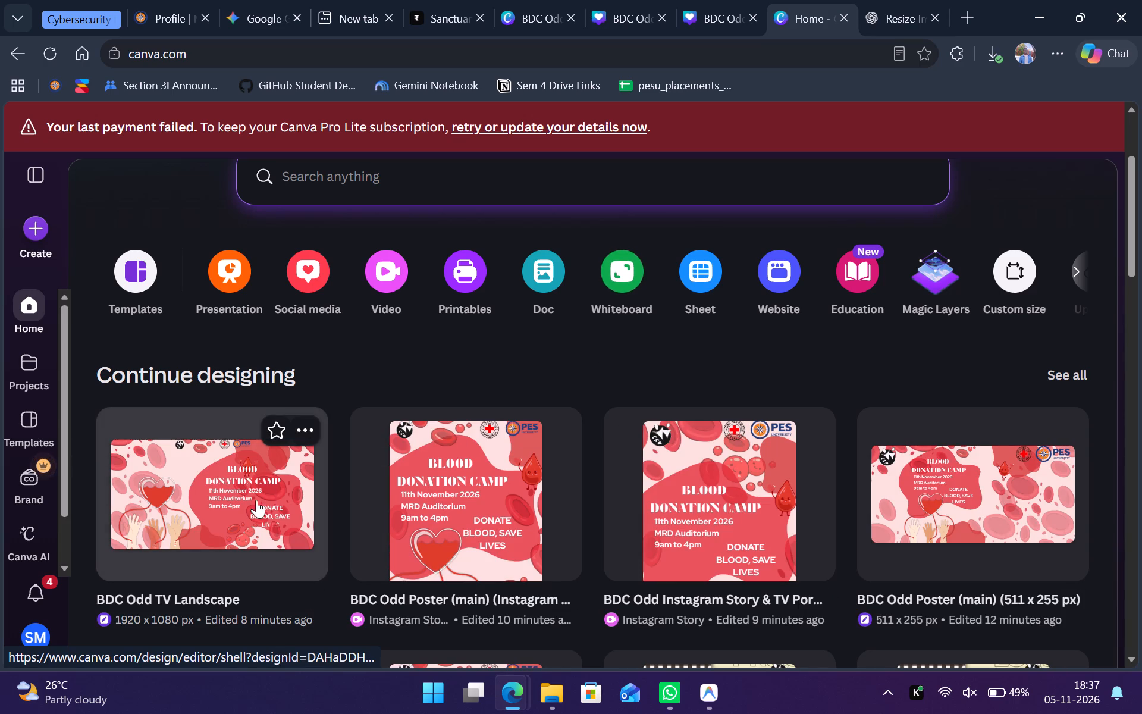
{"action": "left_click", "coordinate": [252, 502]}
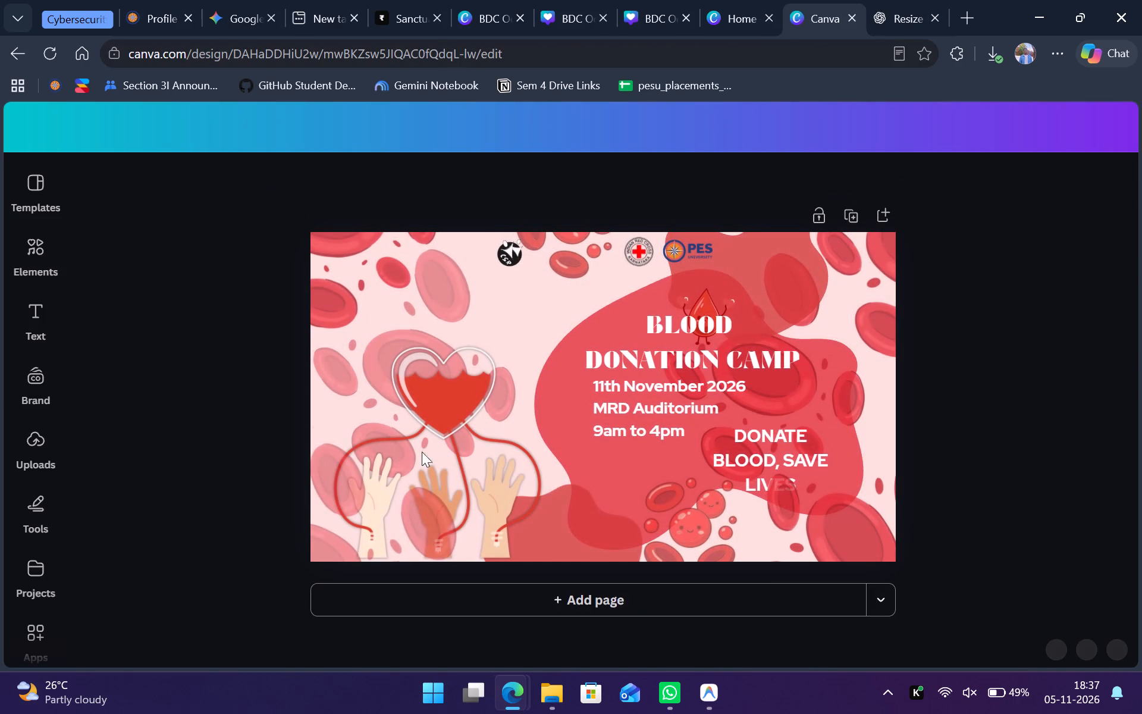
Move the heart-and-hands illustration from the left half of the TV landscape design to its lower right.
{"action": "left_click", "coordinate": [394, 416]}
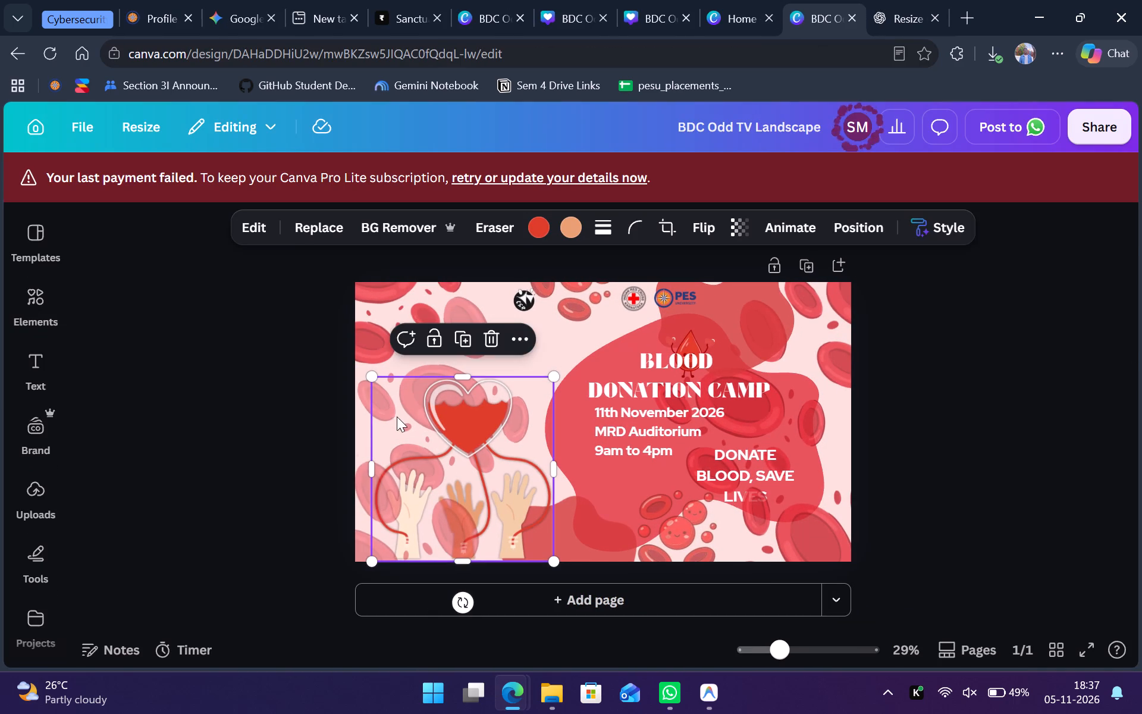
{"action": "left_click_drag", "start_coordinate": [439, 440], "coordinate": [708, 442]}
Delete the three blood cell clusters in the middle and lower part of the design's left side.
{"action": "left_click", "coordinate": [450, 407]}
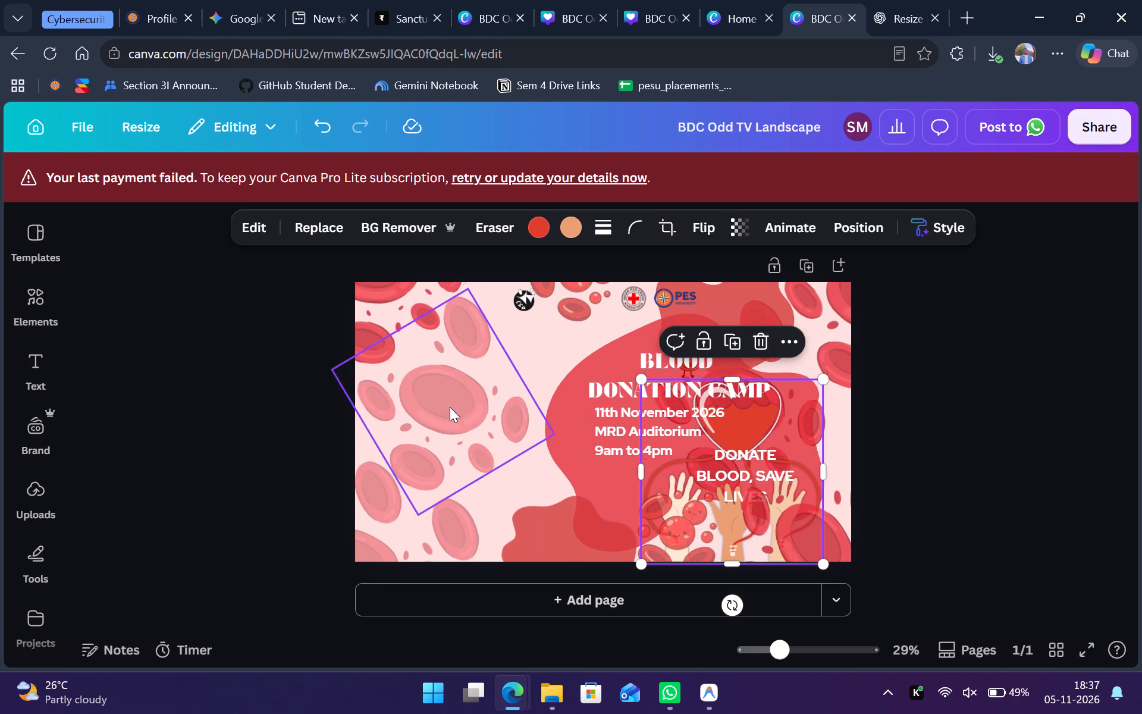
{"action": "key", "text": "BackSpace"}
{"action": "left_click", "coordinate": [383, 508]}
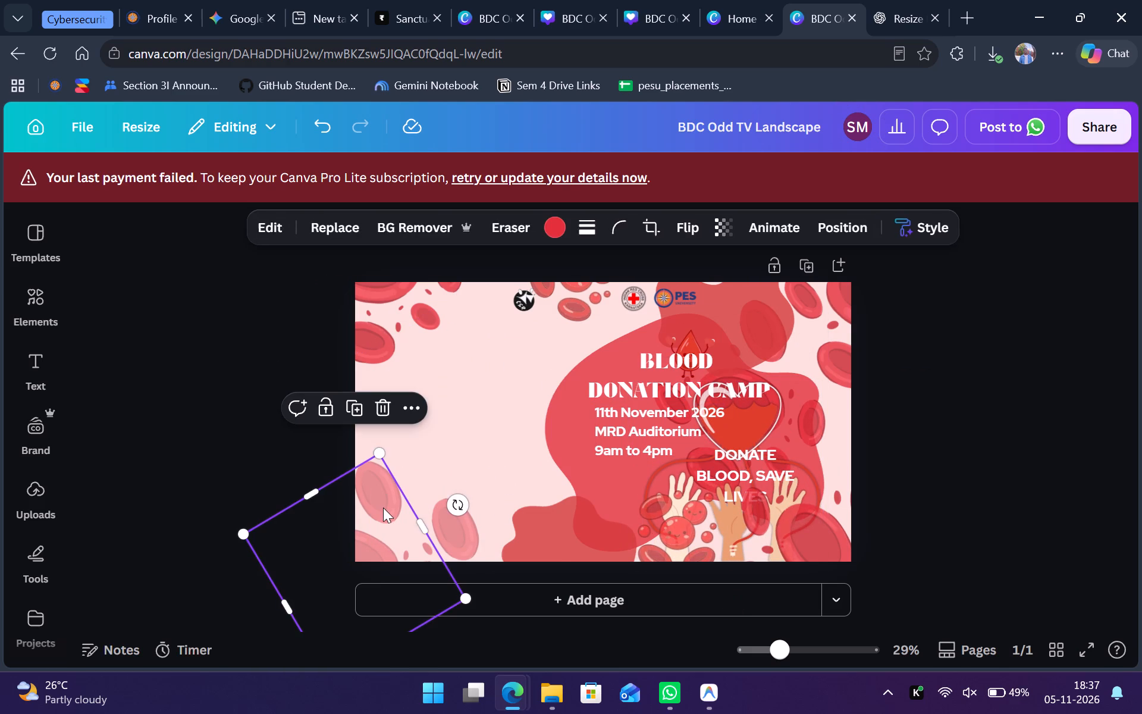
{"action": "key", "text": "BackSpace"}
{"action": "left_click", "coordinate": [434, 523]}
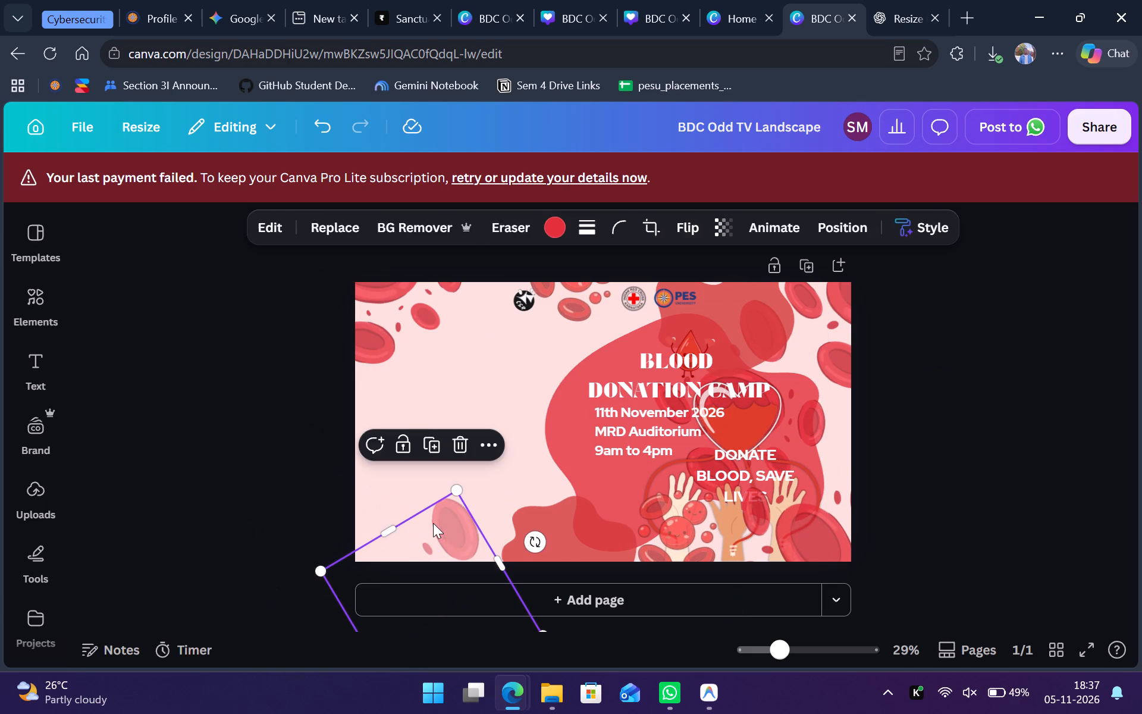
{"action": "key", "text": "BackSpace"}
Move the small red blob to the design's lower-left corner and the large red blob to the left half, slightly enlarged.
{"action": "left_click_drag", "start_coordinate": [536, 525], "coordinate": [388, 522]}
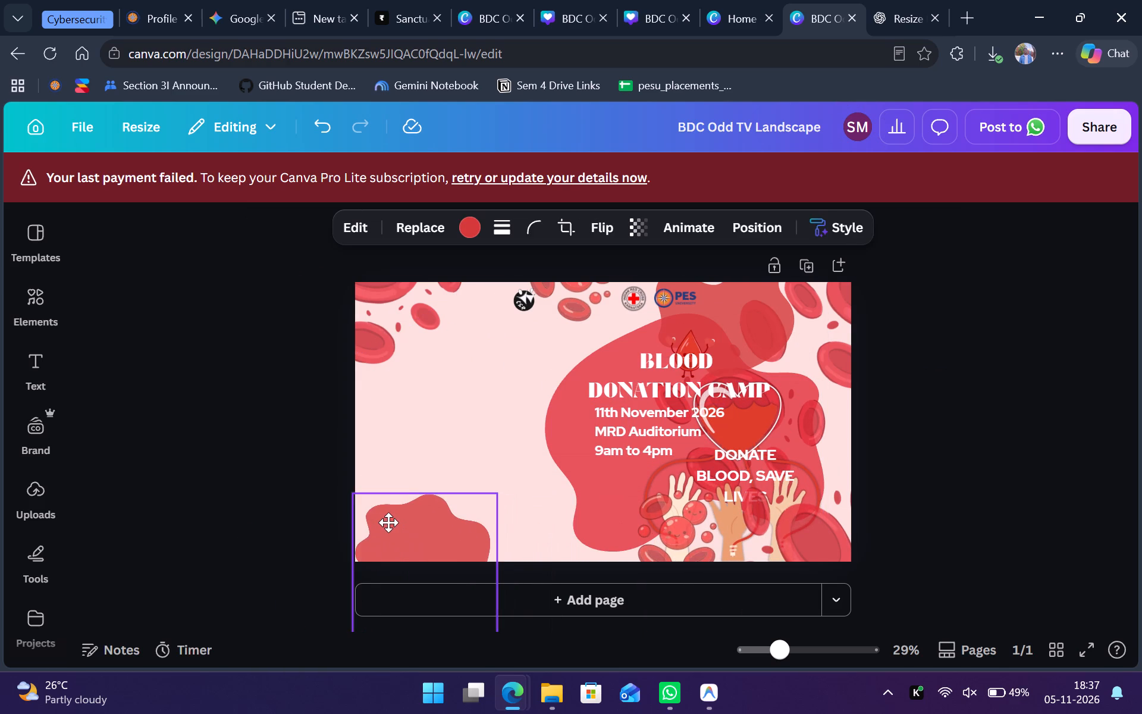
{"action": "left_click_drag", "start_coordinate": [388, 522], "coordinate": [383, 522]}
{"action": "left_click_drag", "start_coordinate": [573, 441], "coordinate": [416, 426]}
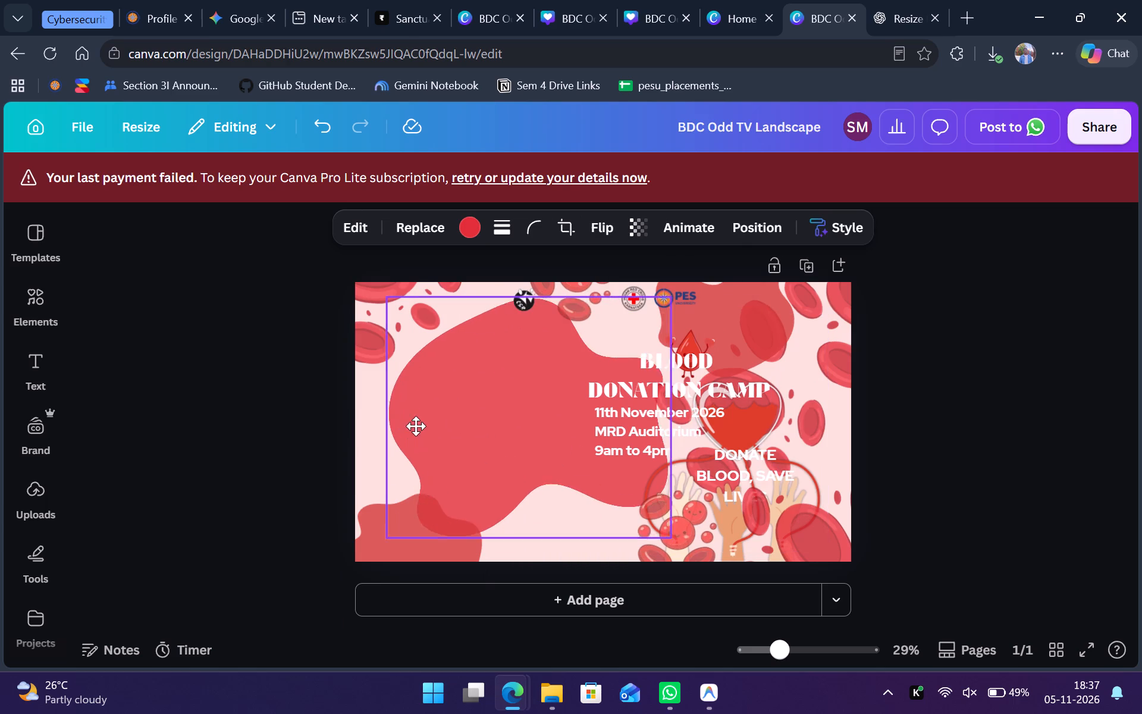
{"action": "left_click_drag", "start_coordinate": [416, 426], "coordinate": [407, 427]}
{"action": "left_click_drag", "start_coordinate": [659, 535], "coordinate": [761, 511]}
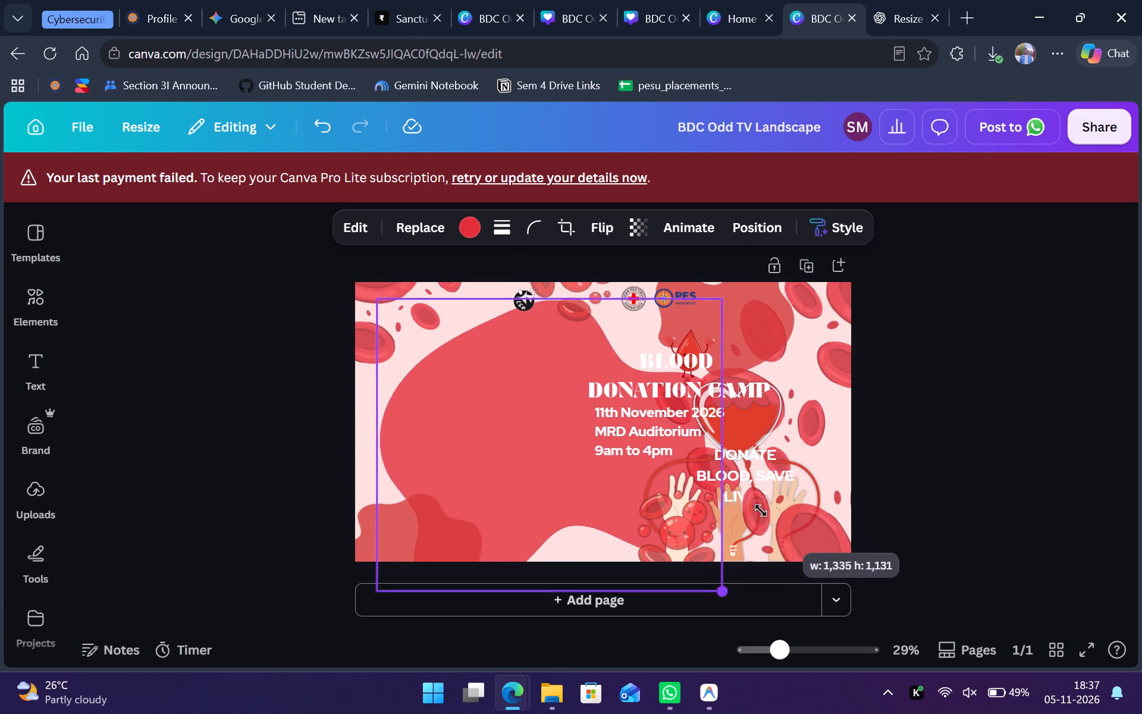
{"action": "left_click_drag", "start_coordinate": [761, 511], "coordinate": [713, 483]}
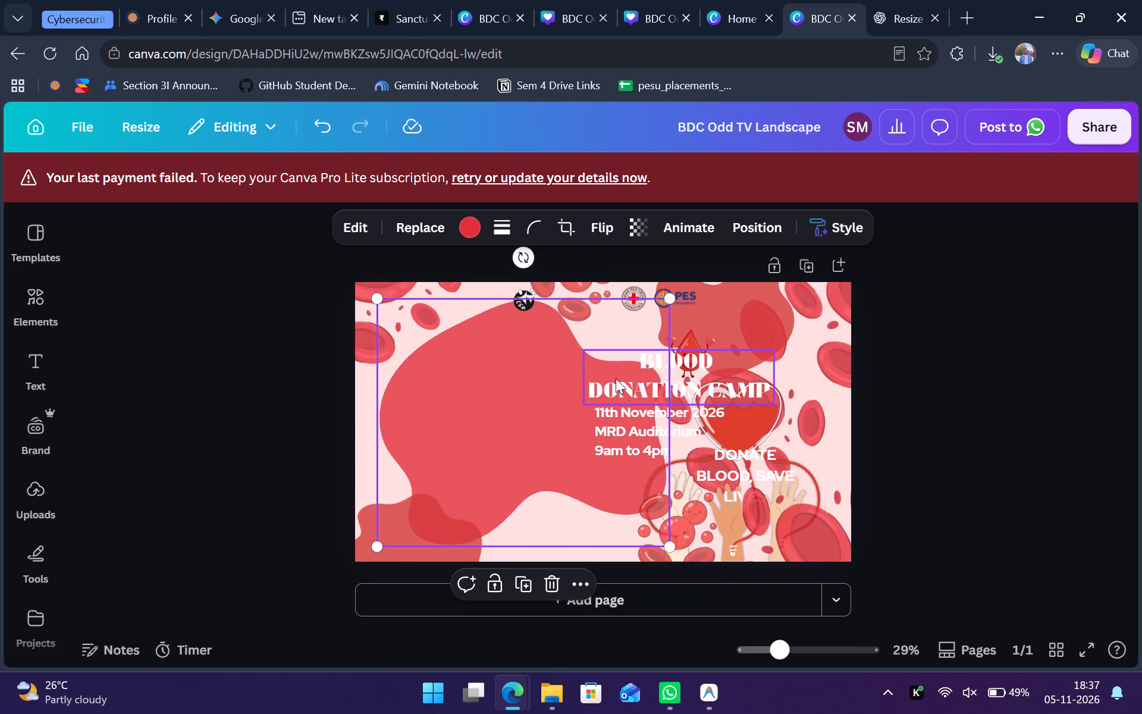
{"action": "left_click_drag", "start_coordinate": [642, 361], "coordinate": [634, 367]}
Move the Blood Donation Camp title onto the large red blob and align the date, venue and time text beneath it.
{"action": "left_click", "coordinate": [683, 367]}
{"action": "left_click_drag", "start_coordinate": [683, 371], "coordinate": [534, 380]}
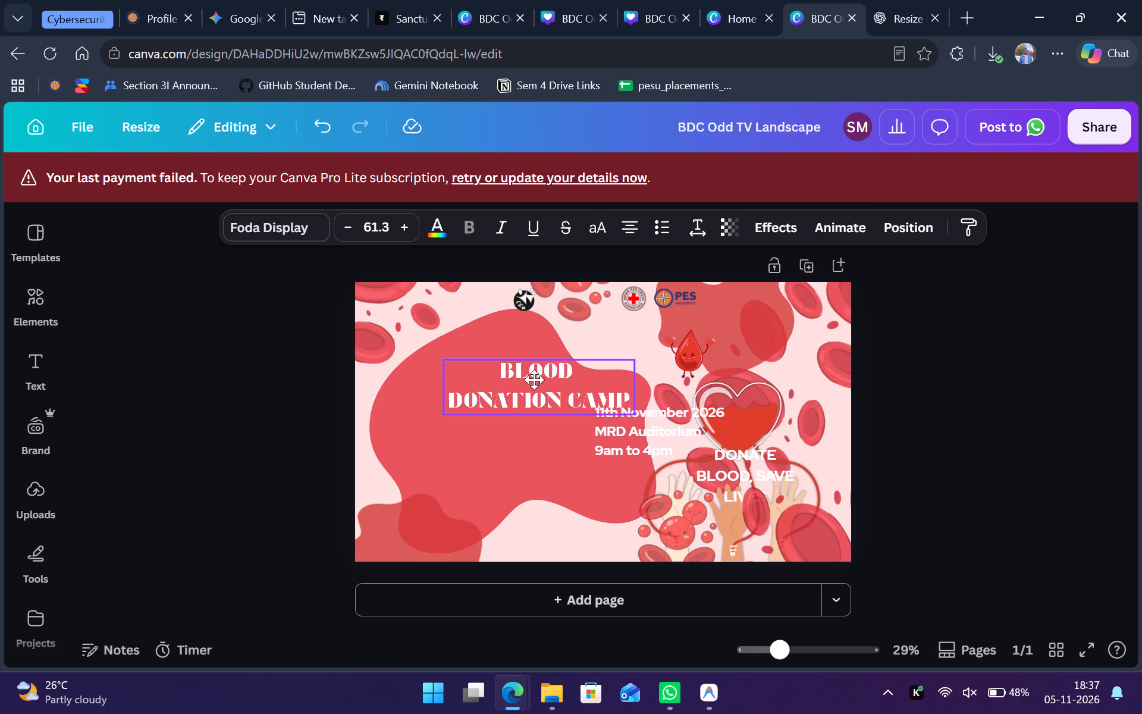
{"action": "left_click_drag", "start_coordinate": [534, 380], "coordinate": [513, 371]}
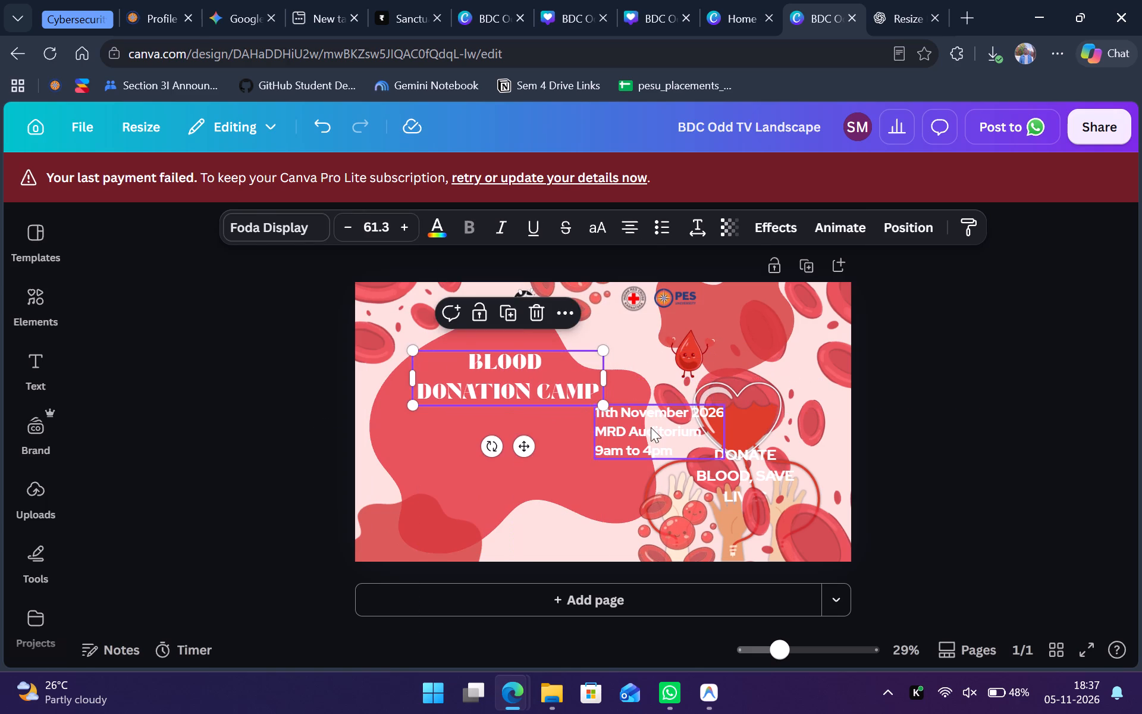
{"action": "left_click_drag", "start_coordinate": [651, 427], "coordinate": [472, 431]}
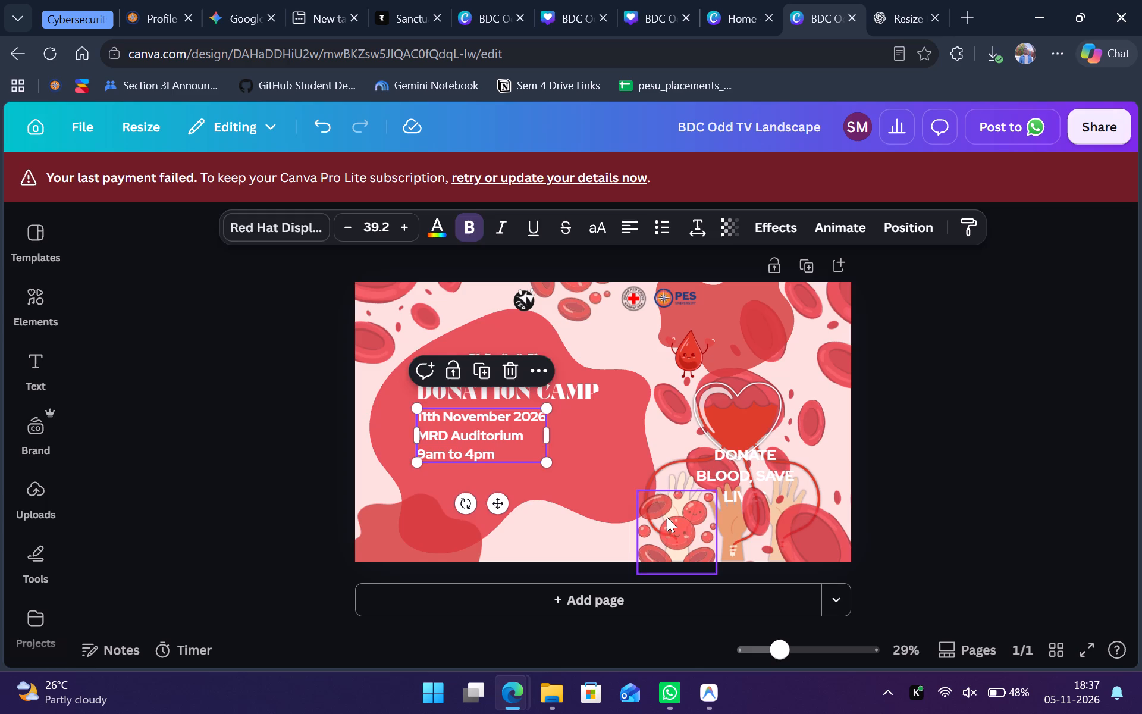
Delete the smiling blood cells and the other cell clusters around the heart-and-hands illustration.
{"action": "left_click", "coordinate": [667, 517]}
{"action": "key", "text": "BackSpace"}
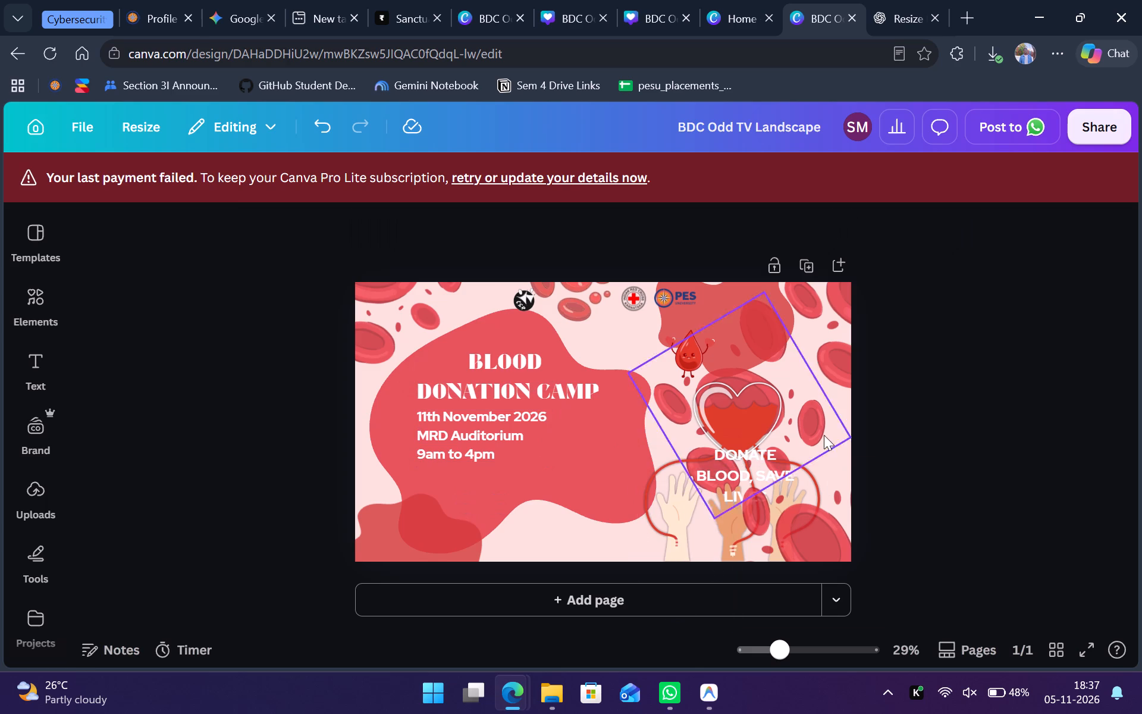
{"action": "left_click", "coordinate": [835, 491]}
{"action": "key", "text": "BackSpace"}
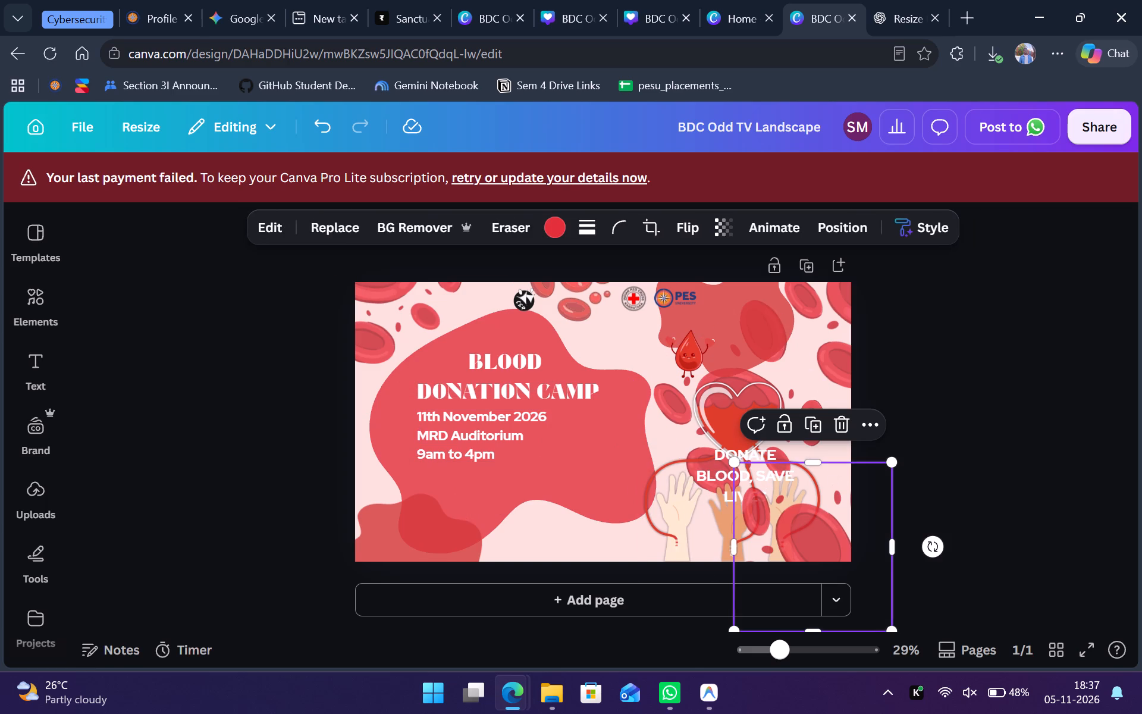
{"action": "left_click", "coordinate": [829, 406]}
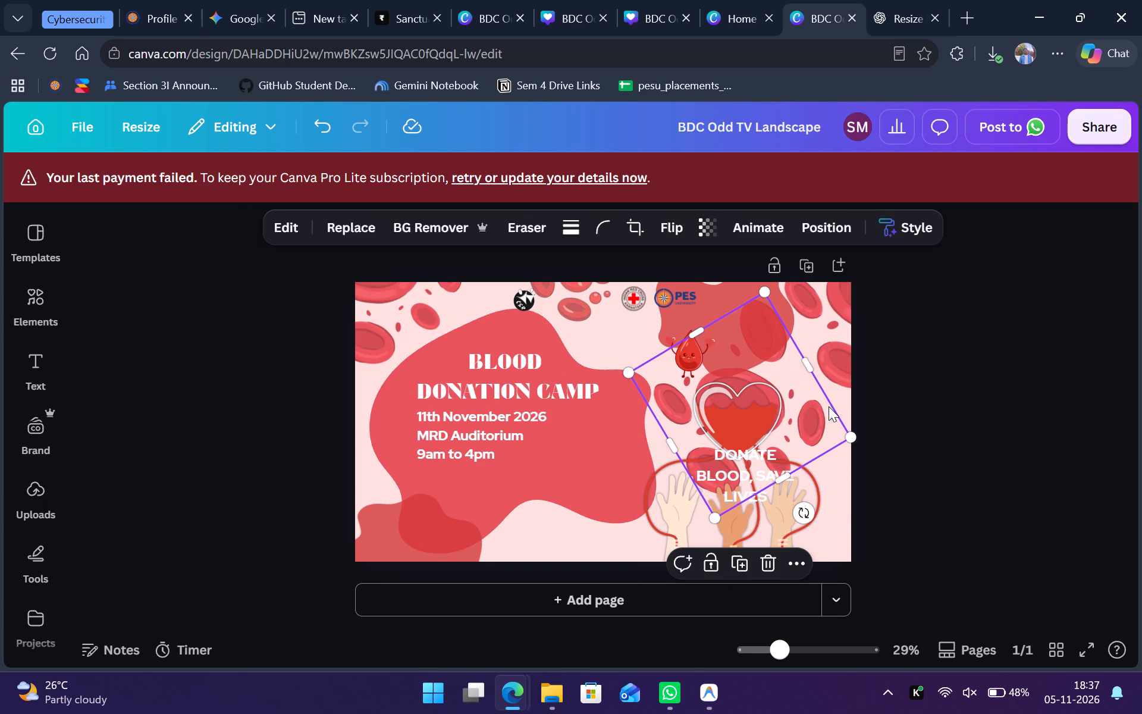
Delete the remaining blood cell cluster overlapping the heart-and-hands illustration.
{"action": "key", "text": "BackSpace"}
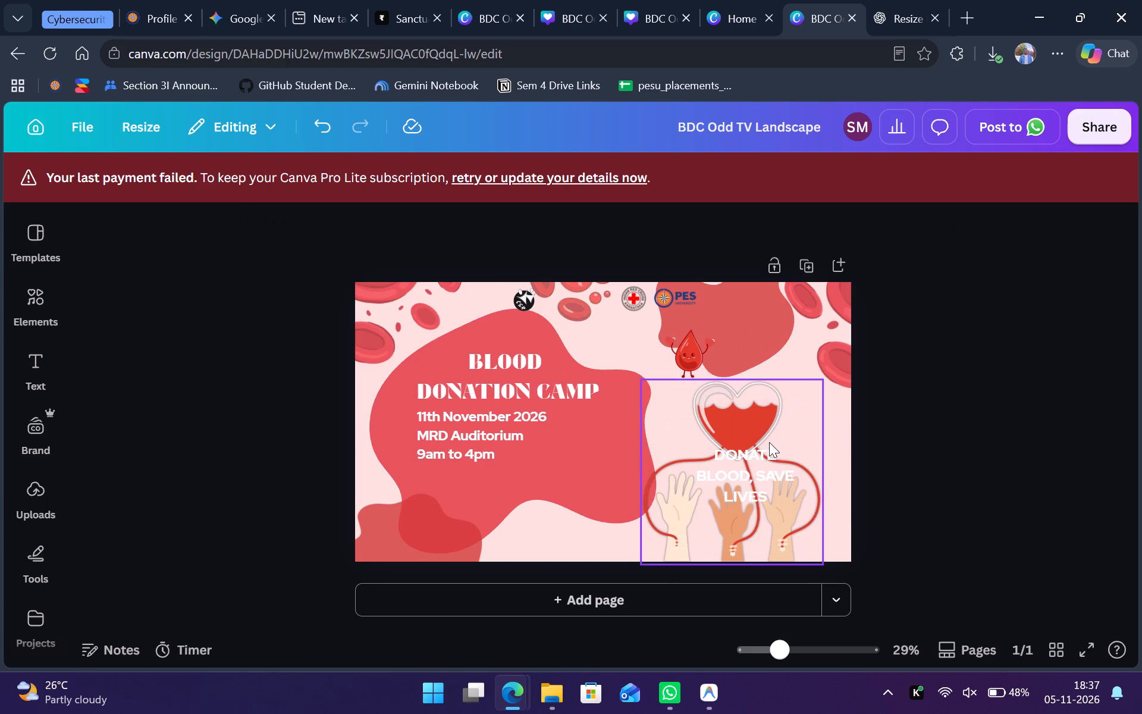
Nudge the heart-and-hands illustration slightly right and up so its base sits on the design's bottom edge.
{"action": "left_click_drag", "start_coordinate": [769, 442], "coordinate": [782, 438]}
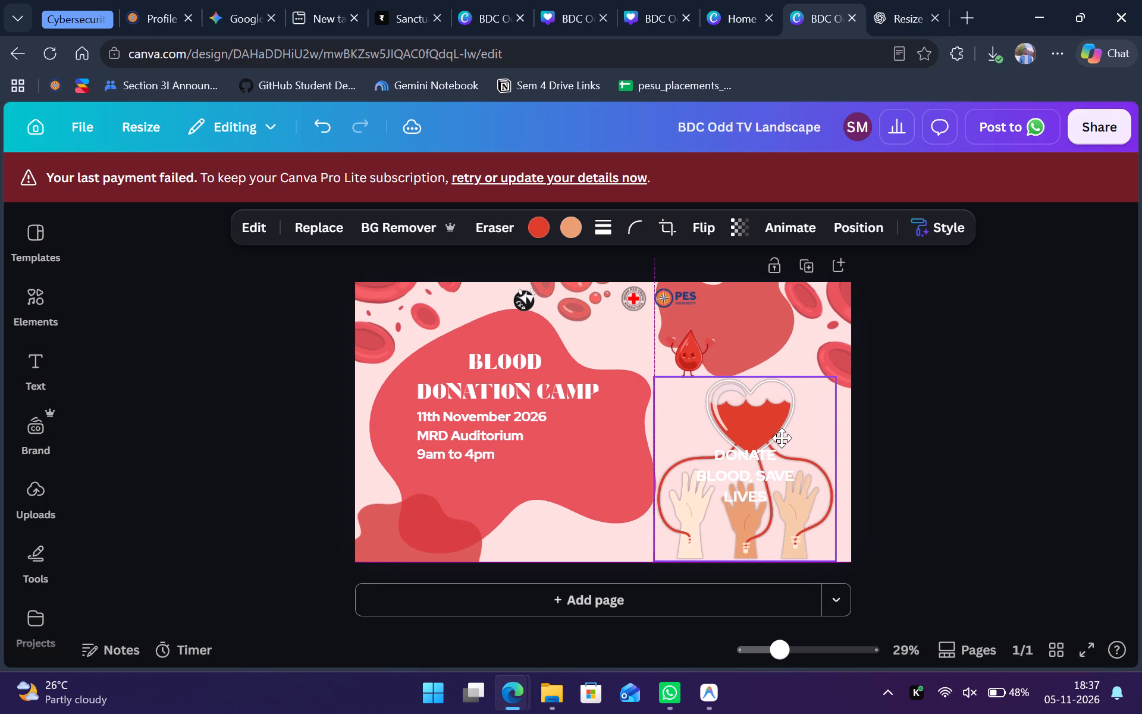
{"action": "left_click_drag", "start_coordinate": [782, 438], "coordinate": [781, 438]}
{"action": "left_click", "coordinate": [896, 0]}
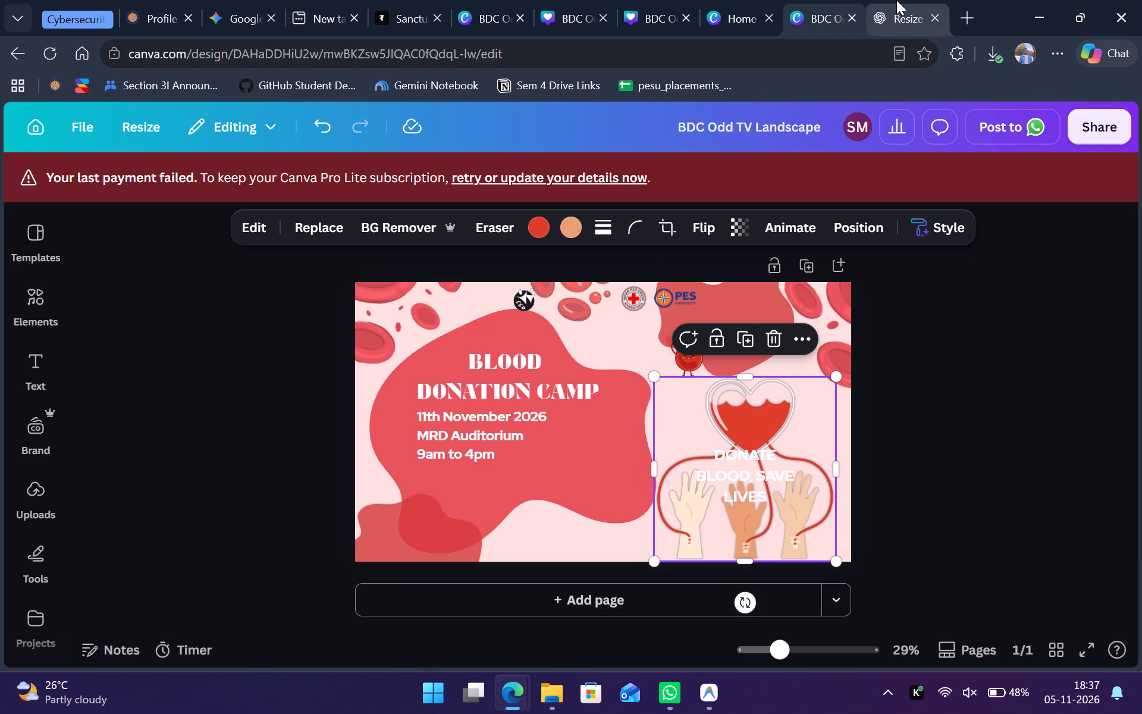
{"action": "left_click", "coordinate": [793, 0]}
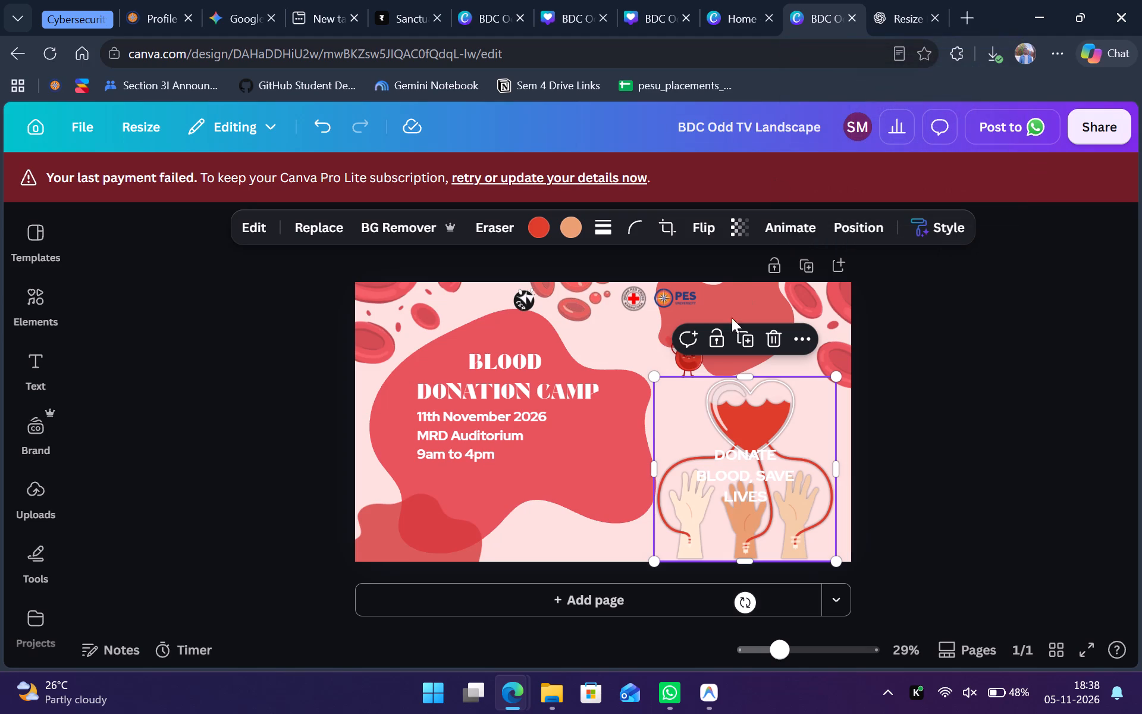
{"action": "left_click", "coordinate": [635, 431]}
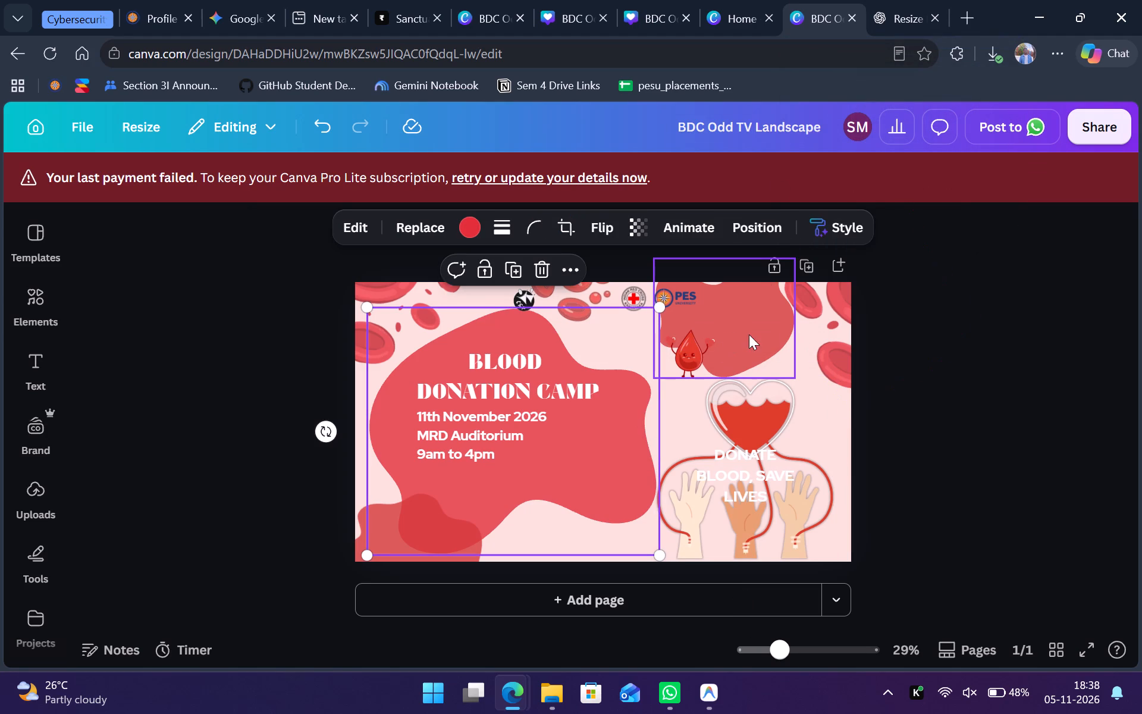
Duplicate the blood cell cluster from the design's upper-right corner, place the copy at the lower-right corner, and layer it behind the hands.
{"action": "left_click", "coordinate": [819, 335]}
{"action": "key", "text": "ctrl+d"}
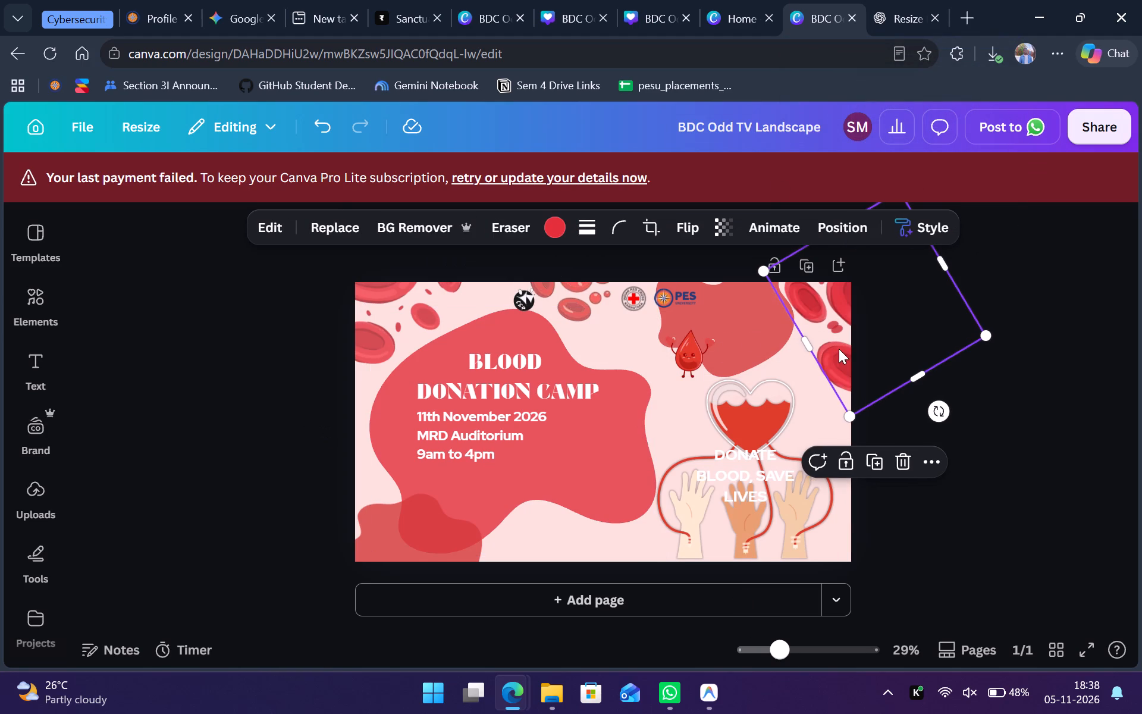
{"action": "left_click_drag", "start_coordinate": [839, 349], "coordinate": [832, 565]}
{"action": "right_click", "coordinate": [843, 539]}
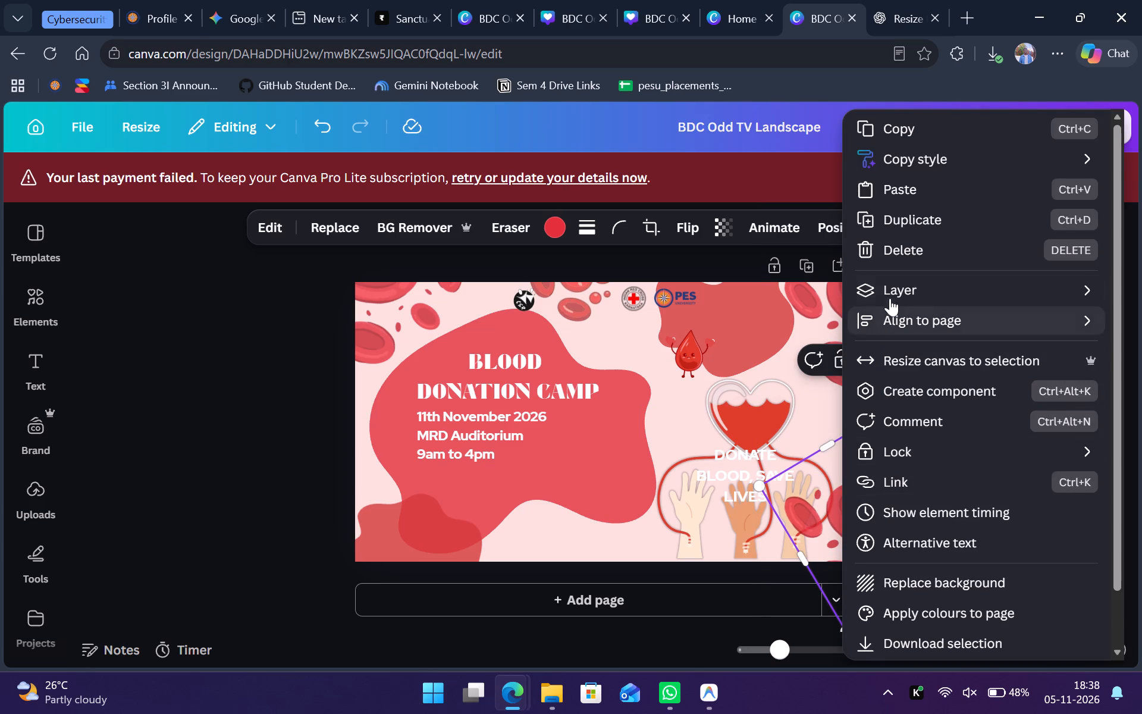
{"action": "left_click", "coordinate": [717, 380]}
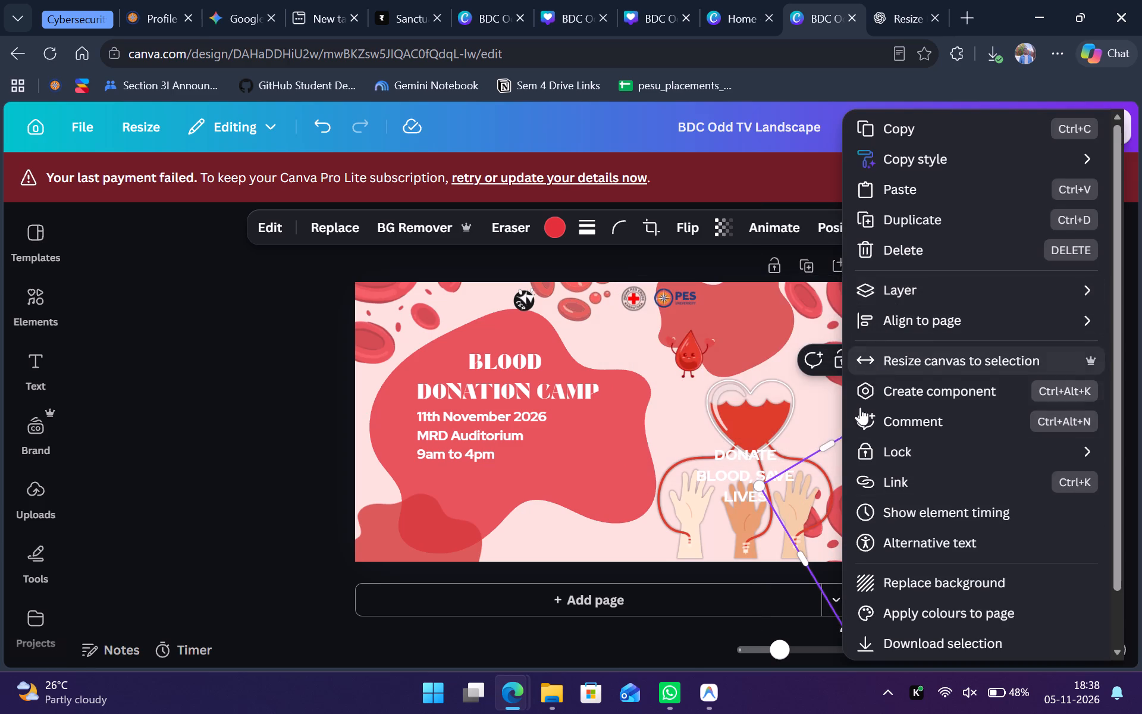
{"action": "left_click", "coordinate": [287, 517]}
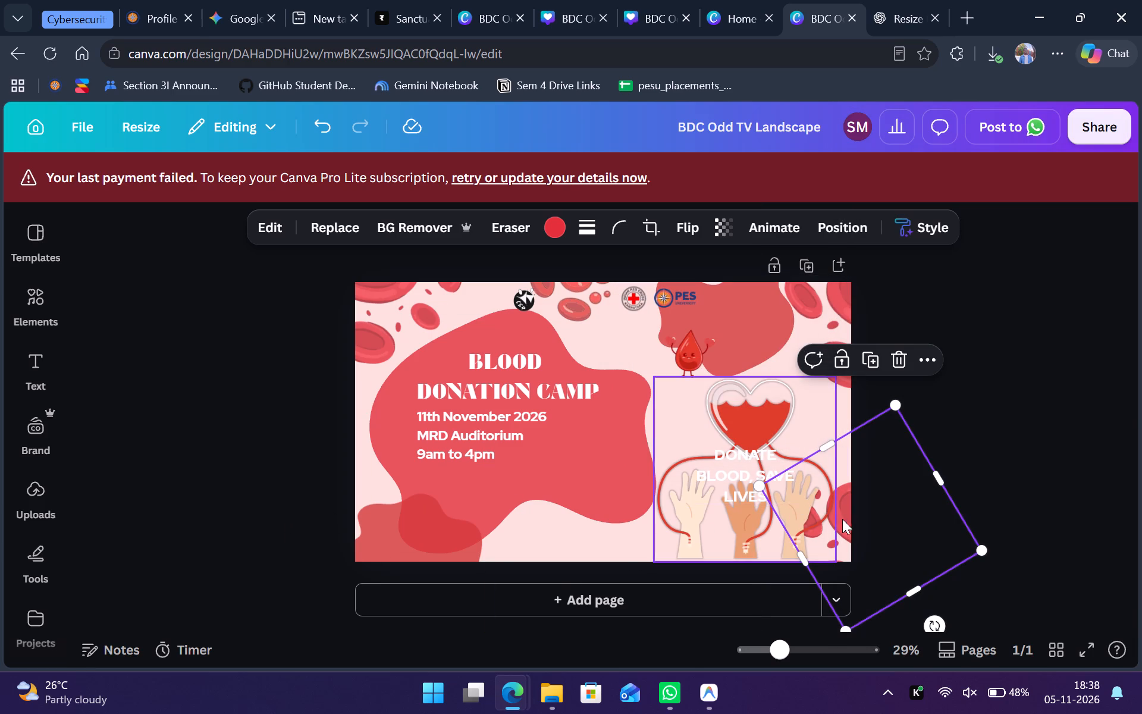
Duplicate the lower-right blood cell cluster and place the copy at the design's bottom edge, just below the large red blob.
{"action": "key", "text": "ctrl+d"}
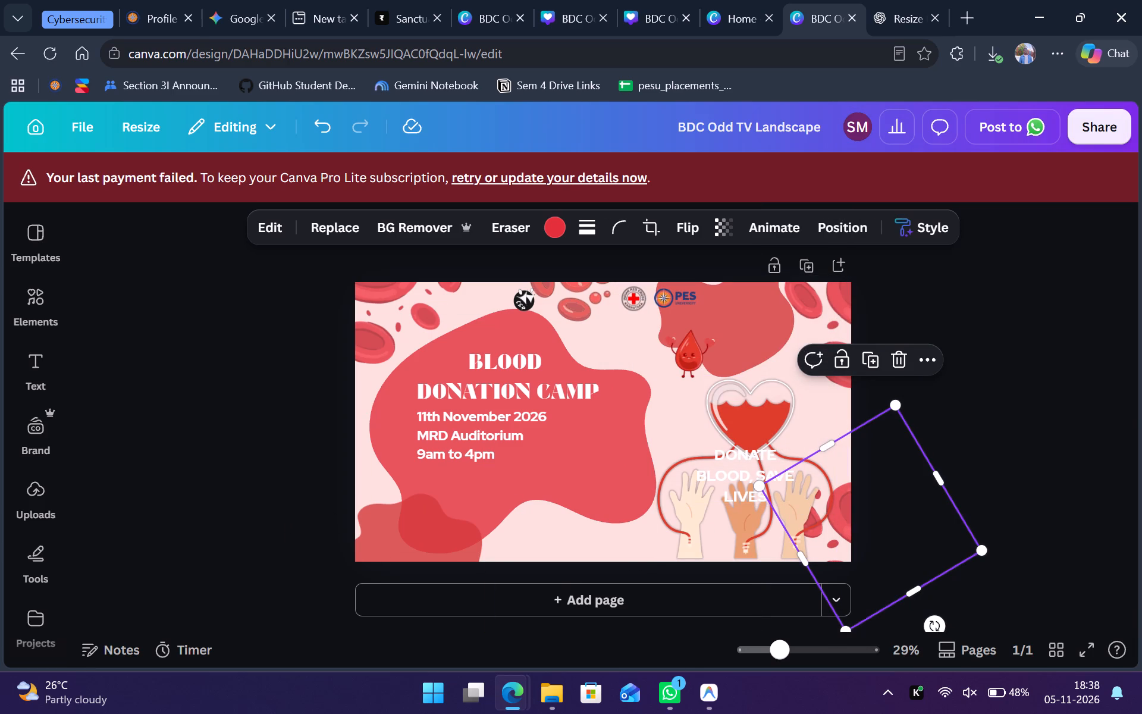
{"action": "left_click_drag", "start_coordinate": [859, 525], "coordinate": [1141, 537]}
{"action": "left_click_drag", "start_coordinate": [892, 527], "coordinate": [608, 624]}
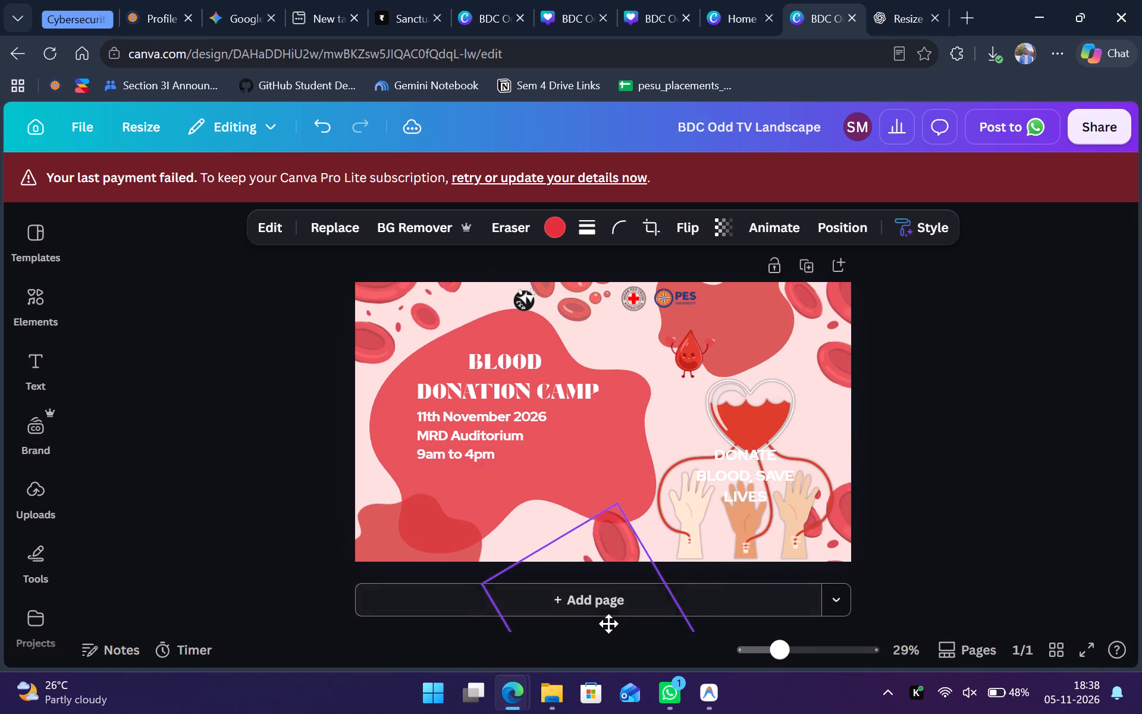
{"action": "left_click_drag", "start_coordinate": [608, 624], "coordinate": [545, 615]}
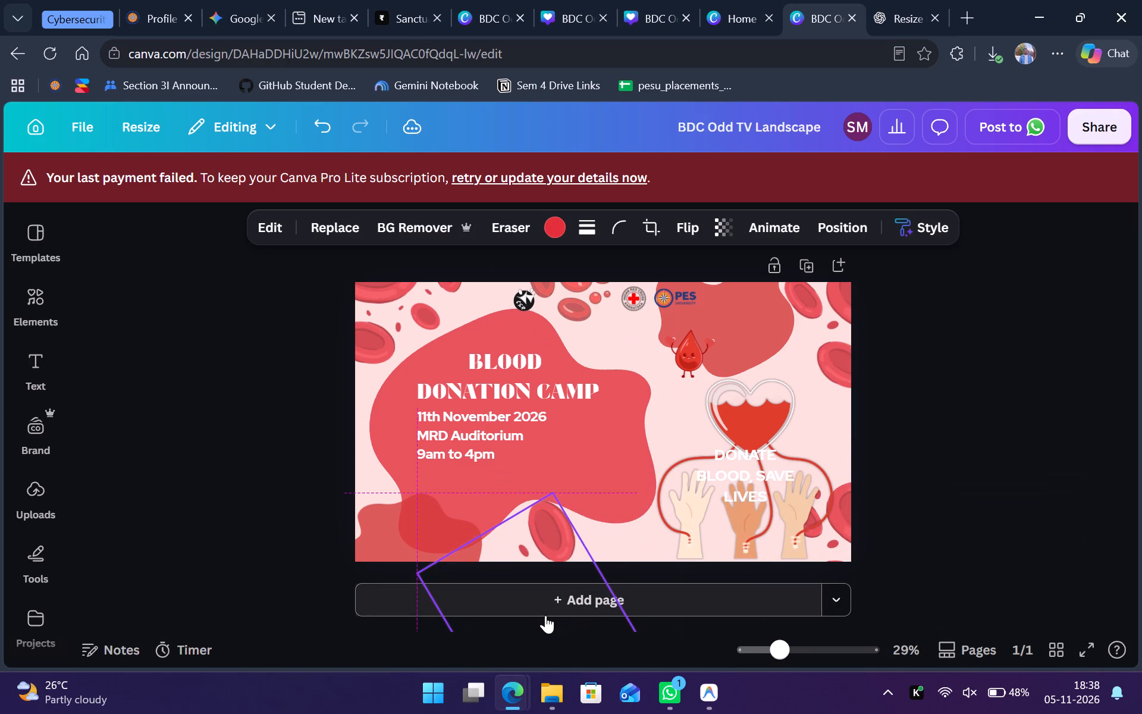
{"action": "left_click_drag", "start_coordinate": [545, 615], "coordinate": [541, 614]}
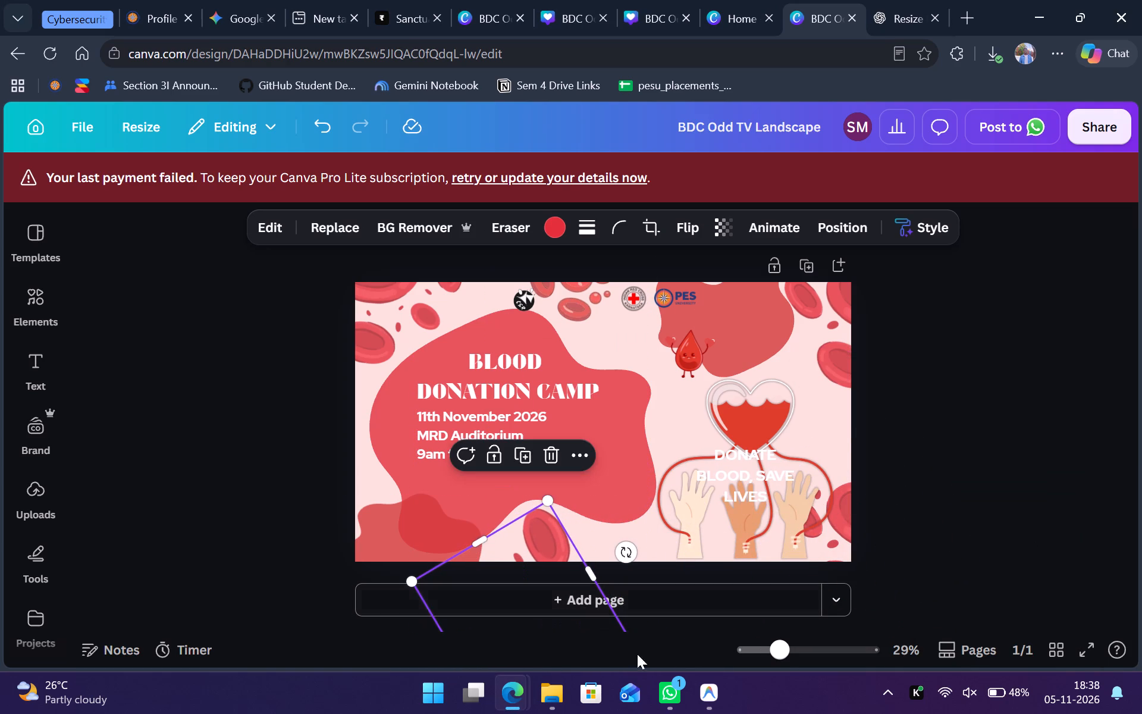
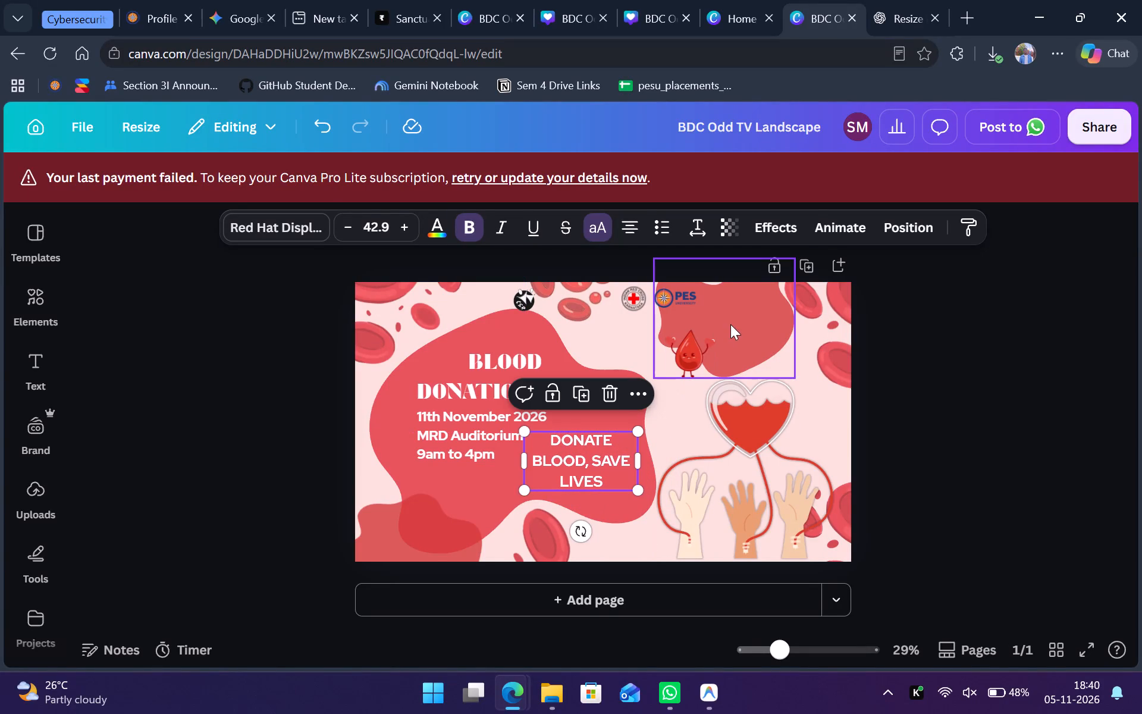
Move the remaining red blob behind the heart and the blood drop mascot onto the large blob's upper-right edge.
{"action": "left_click_drag", "start_coordinate": [737, 323], "coordinate": [753, 428]}
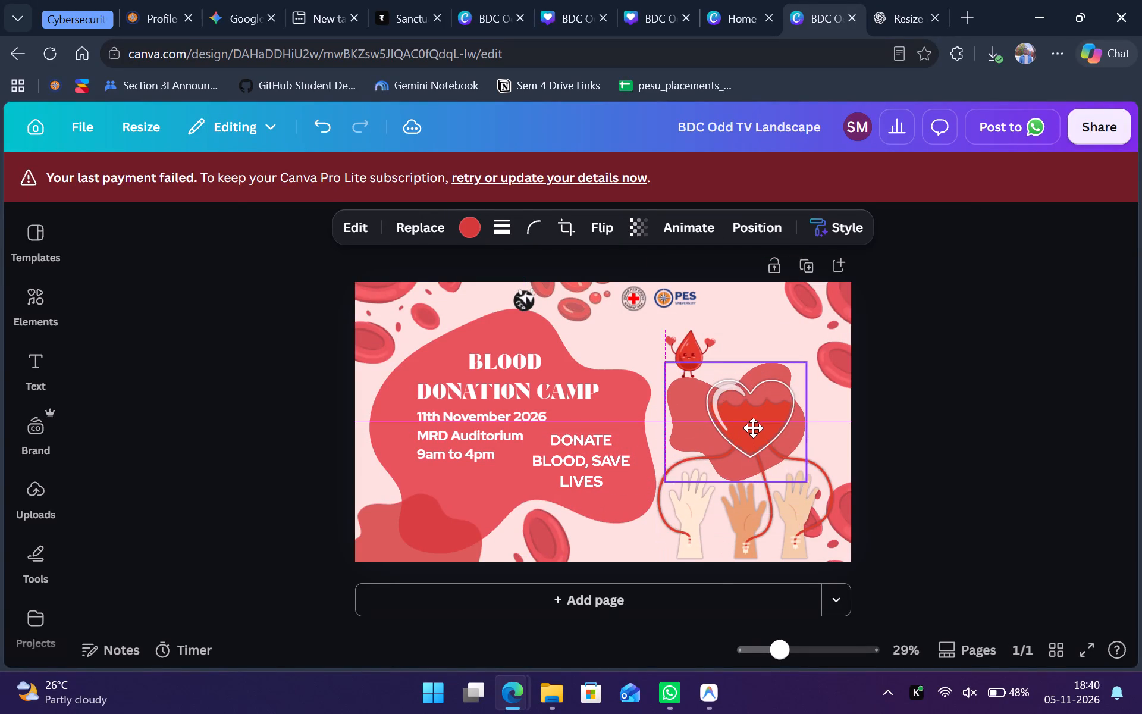
{"action": "left_click_drag", "start_coordinate": [753, 428], "coordinate": [754, 427]}
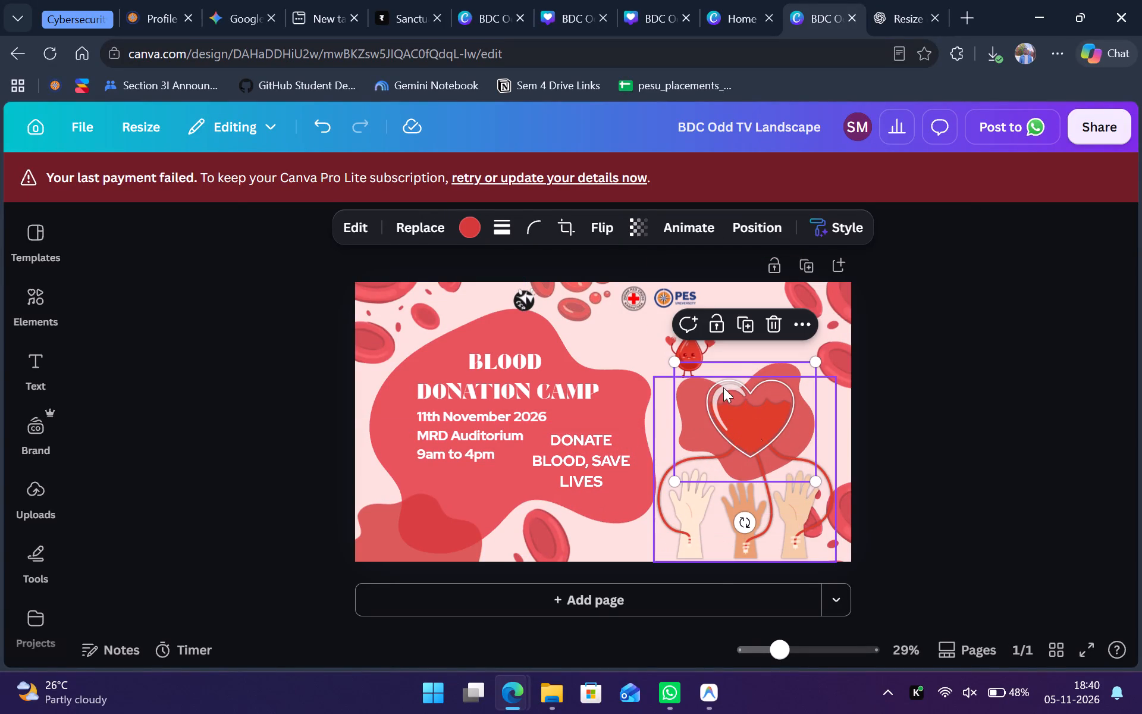
{"action": "left_click_drag", "start_coordinate": [690, 349], "coordinate": [638, 368]}
Move the round black logo to the design's upper-left corner and enlarge it slightly.
{"action": "left_click_drag", "start_coordinate": [514, 308], "coordinate": [377, 309]}
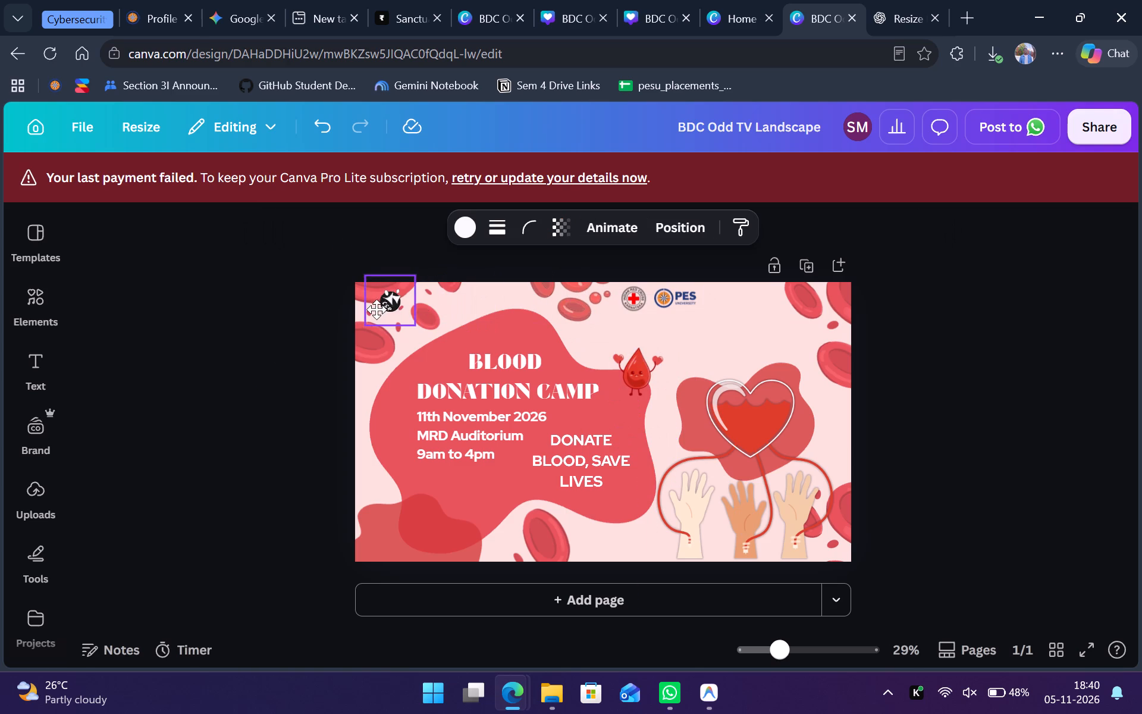
{"action": "left_click_drag", "start_coordinate": [377, 309], "coordinate": [371, 314]}
{"action": "left_click_drag", "start_coordinate": [405, 331], "coordinate": [445, 351]}
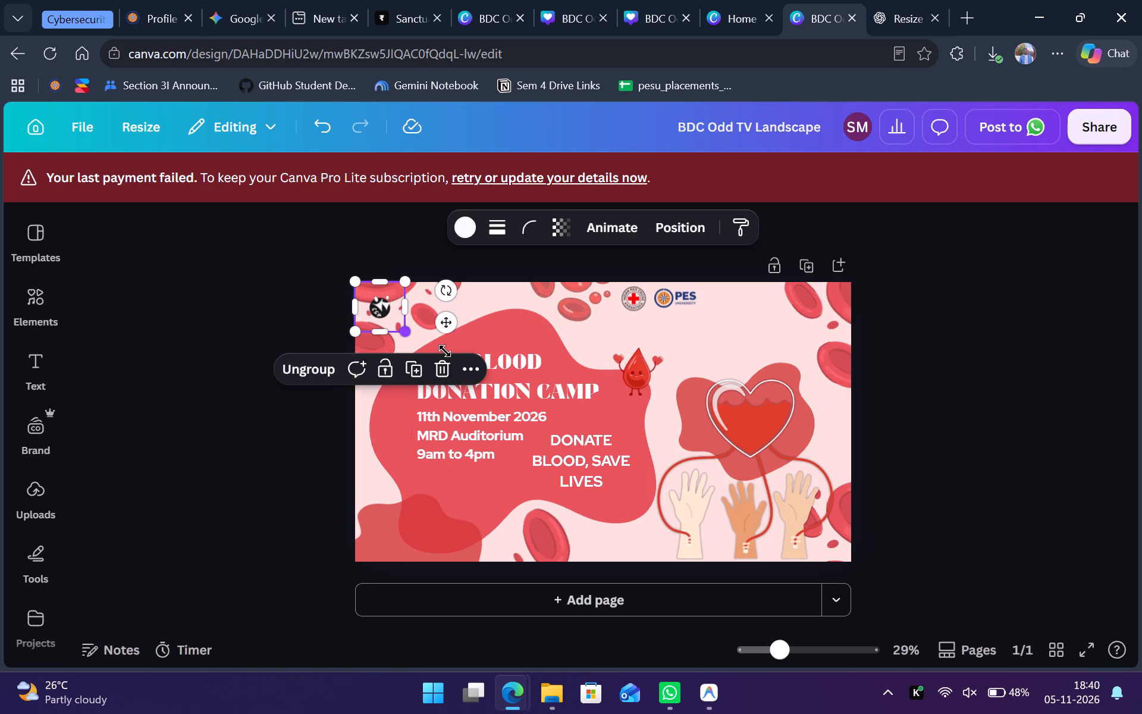
{"action": "left_click_drag", "start_coordinate": [445, 351], "coordinate": [451, 352]}
{"action": "left_click", "coordinate": [451, 352]}
{"action": "left_click", "coordinate": [399, 325]}
{"action": "left_click_drag", "start_coordinate": [438, 361], "coordinate": [421, 348]}
{"action": "left_click_drag", "start_coordinate": [404, 325], "coordinate": [399, 315]}
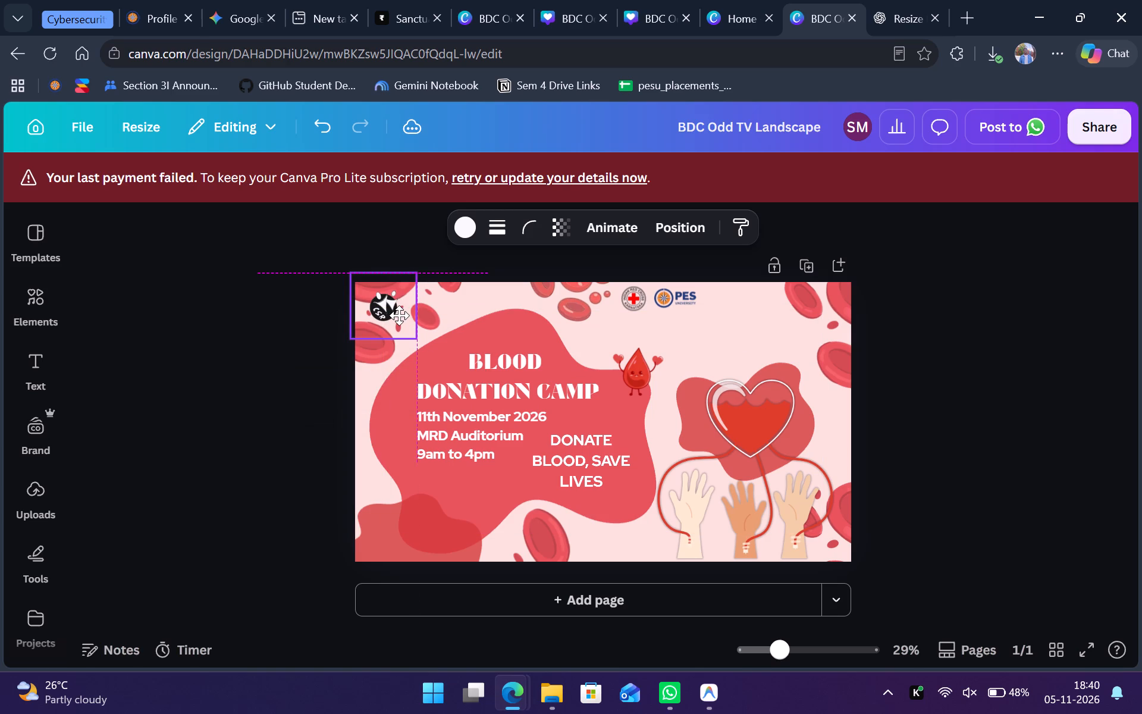
{"action": "left_click_drag", "start_coordinate": [399, 315], "coordinate": [399, 315]}
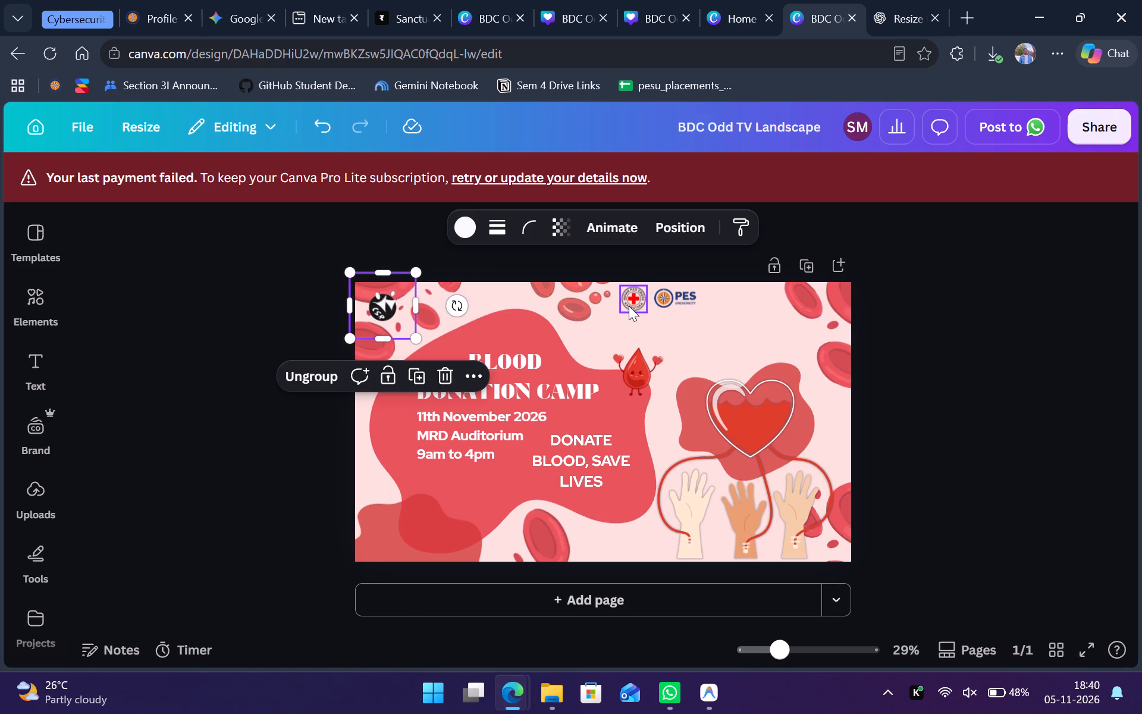
Move the Red Cross and PES University logos together to the design's upper-right corner, enlarge them, bring them forward and align them with the black logo.
{"action": "left_click", "coordinate": [629, 306]}
{"action": "left_click", "coordinate": [661, 301], "text": "shift"}
{"action": "left_click_drag", "start_coordinate": [667, 299], "coordinate": [799, 304]}
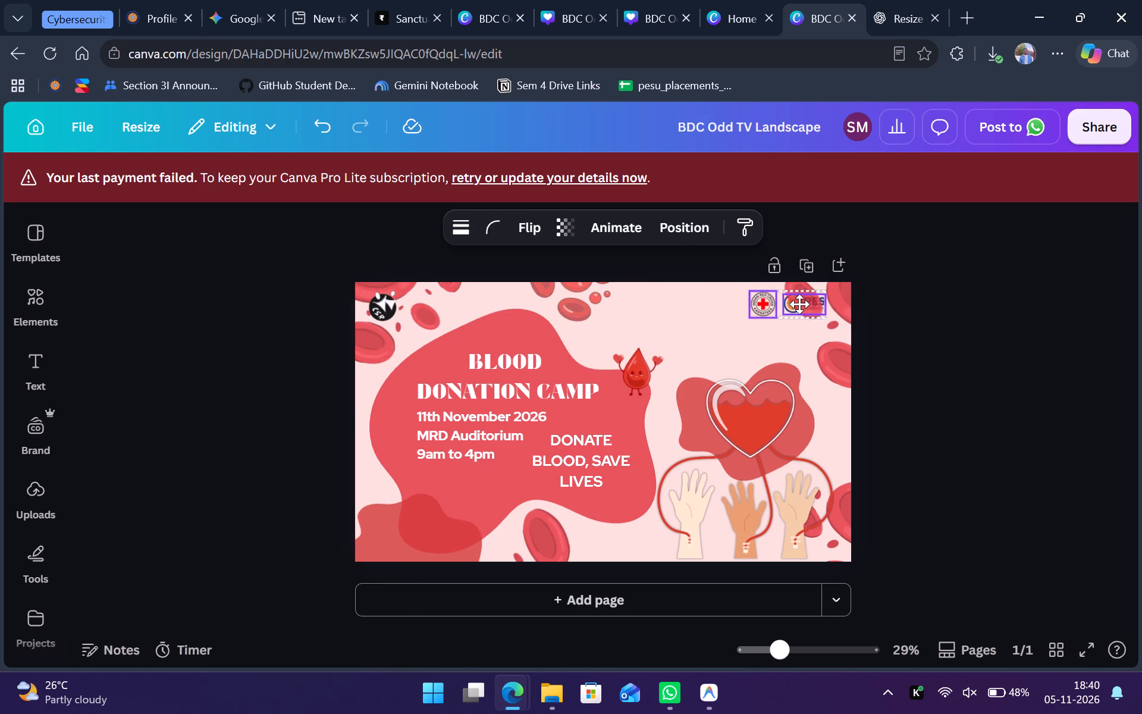
{"action": "left_click_drag", "start_coordinate": [799, 304], "coordinate": [815, 305]}
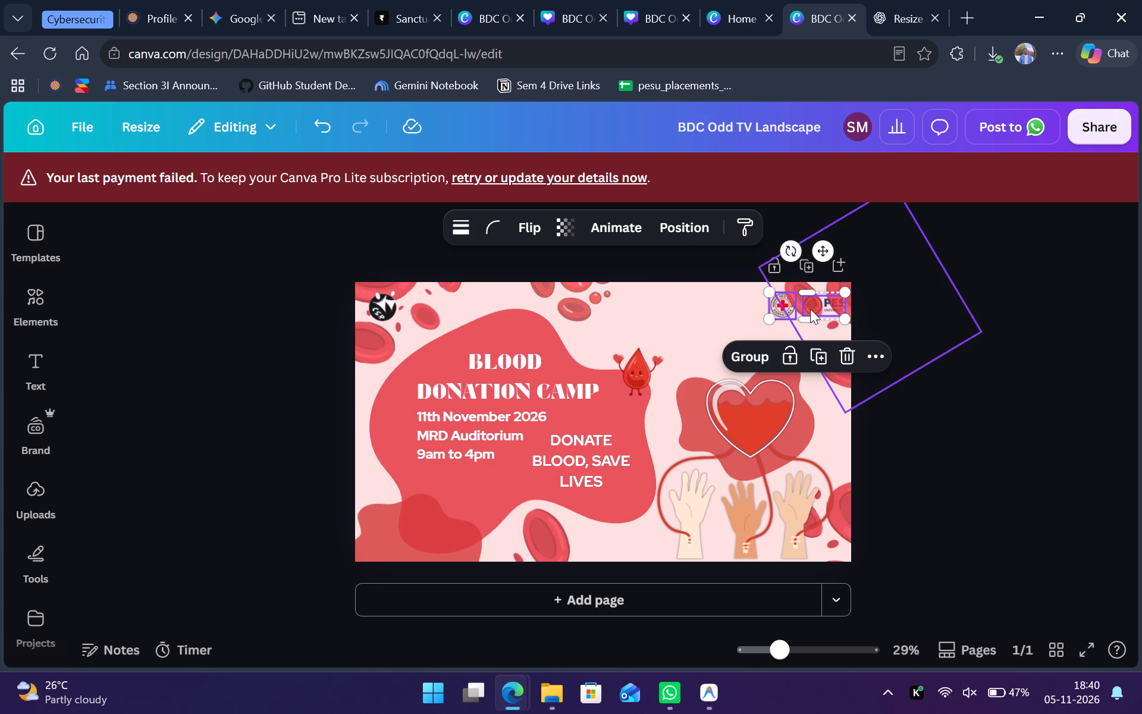
{"action": "left_click_drag", "start_coordinate": [771, 319], "coordinate": [754, 329]}
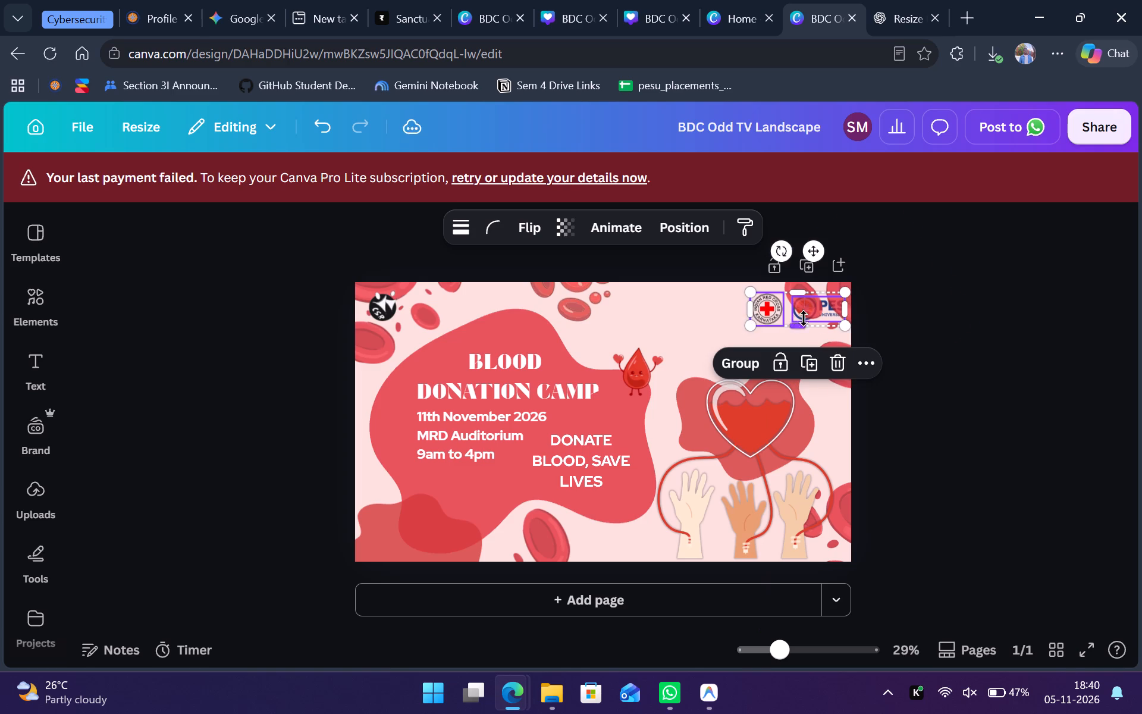
{"action": "left_click", "coordinate": [862, 356]}
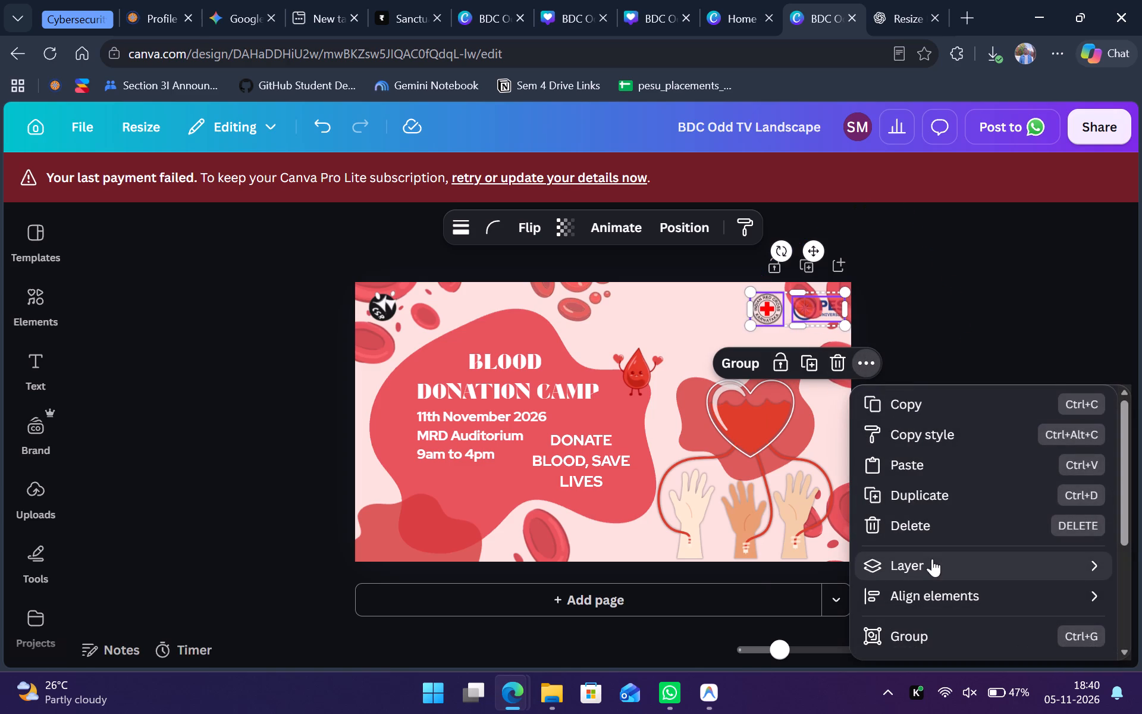
{"action": "left_click", "coordinate": [720, 506]}
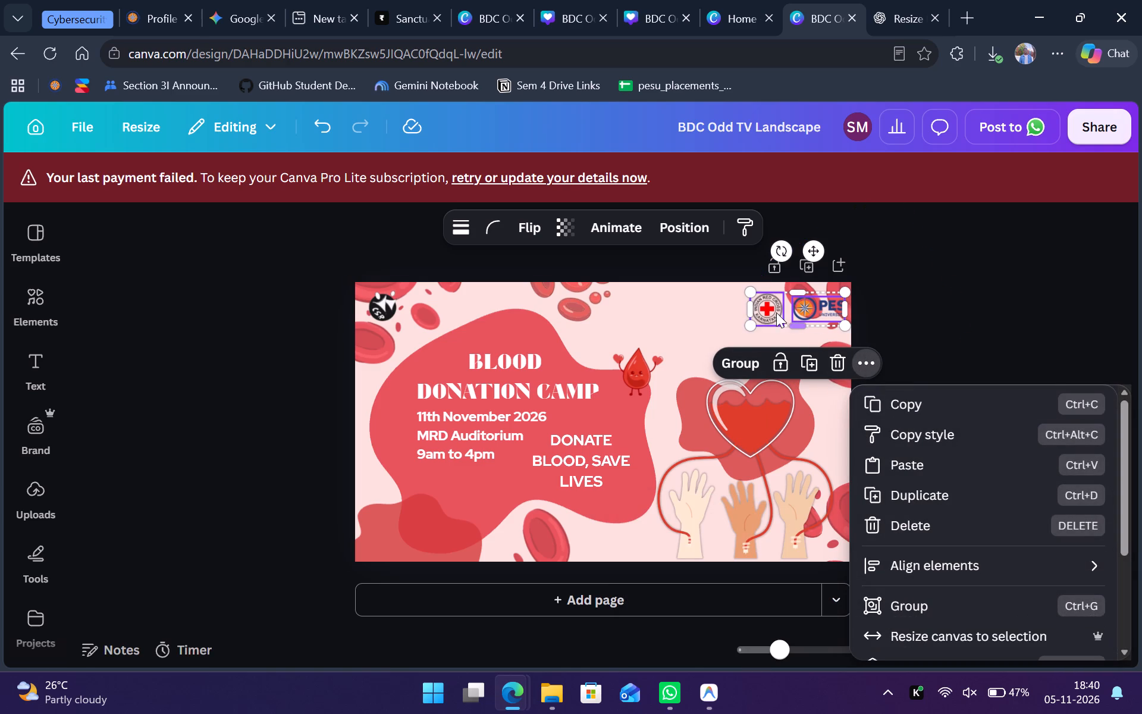
{"action": "left_click_drag", "start_coordinate": [779, 310], "coordinate": [777, 302]}
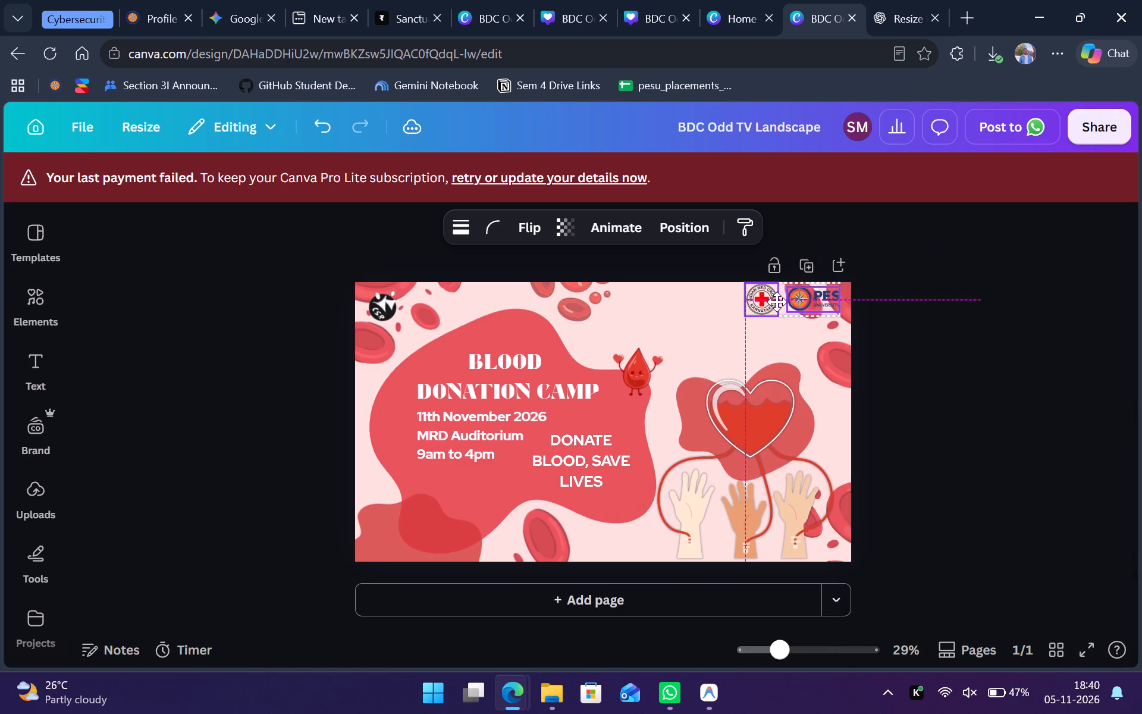
{"action": "left_click_drag", "start_coordinate": [777, 302], "coordinate": [779, 304]}
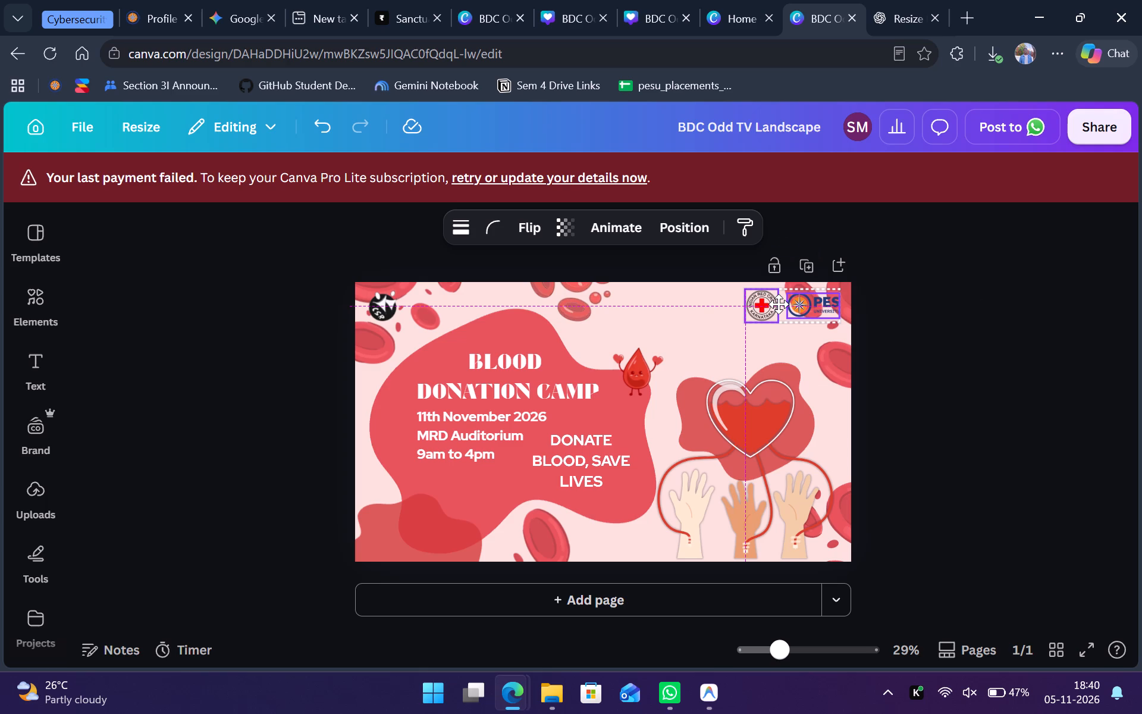
{"action": "left_click_drag", "start_coordinate": [779, 304], "coordinate": [779, 303]}
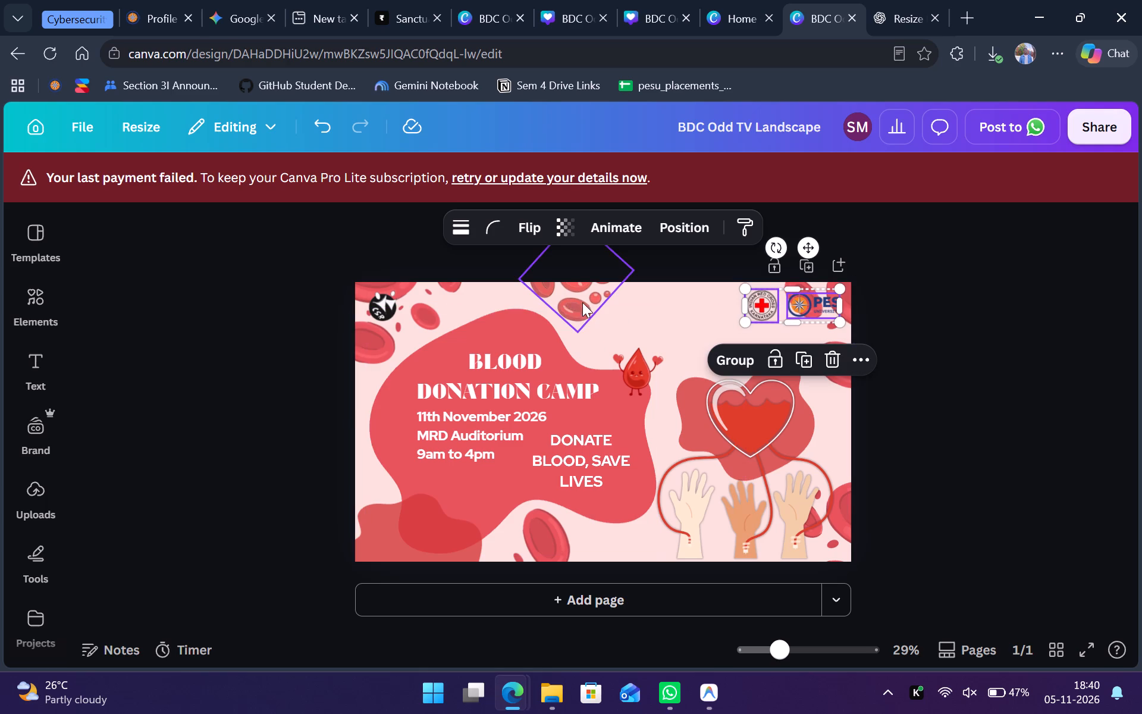
Duplicate the smiling blood cell cluster at the design's top edge, place the copy beside the Red Cross logo and enlarge it.
{"action": "left_click", "coordinate": [582, 300]}
{"action": "key", "text": "ctrl+d"}
{"action": "left_click_drag", "start_coordinate": [598, 295], "coordinate": [678, 323]}
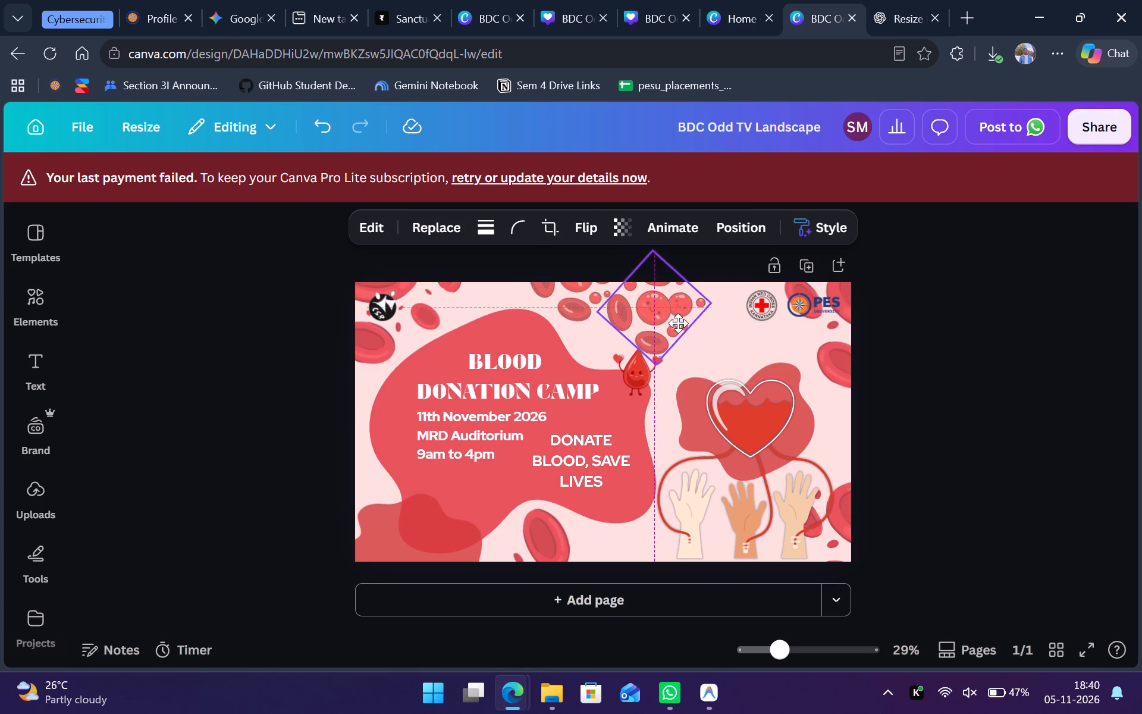
{"action": "left_click_drag", "start_coordinate": [678, 323], "coordinate": [702, 309]}
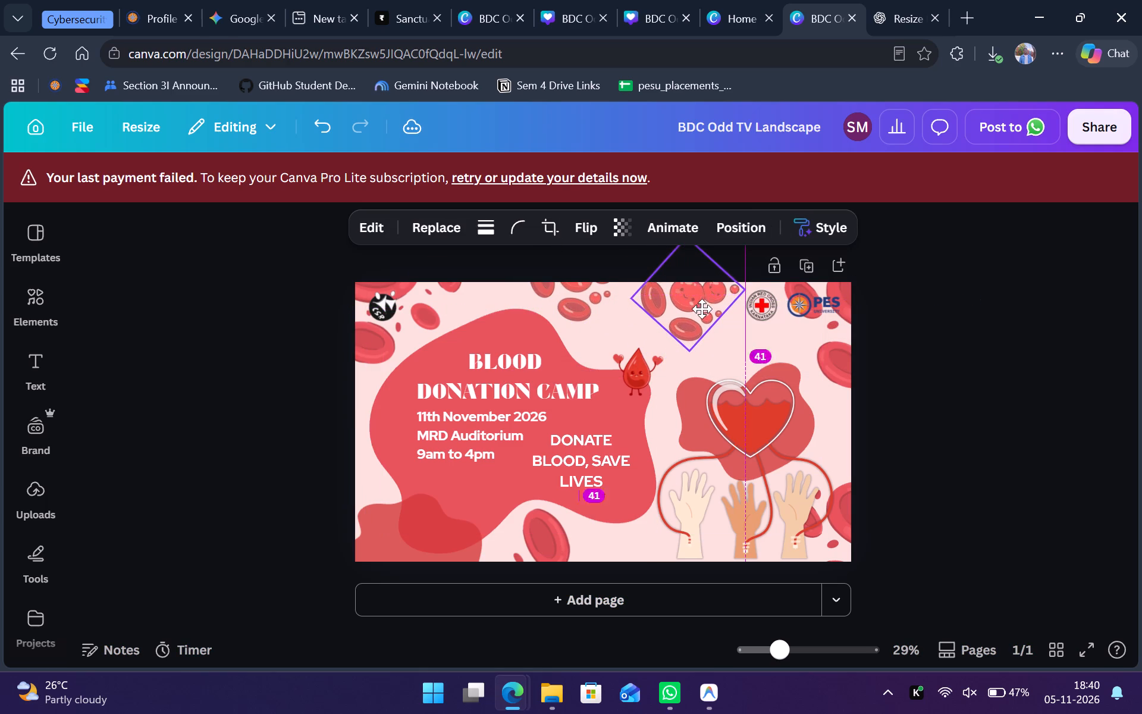
{"action": "left_click_drag", "start_coordinate": [702, 309], "coordinate": [703, 286]}
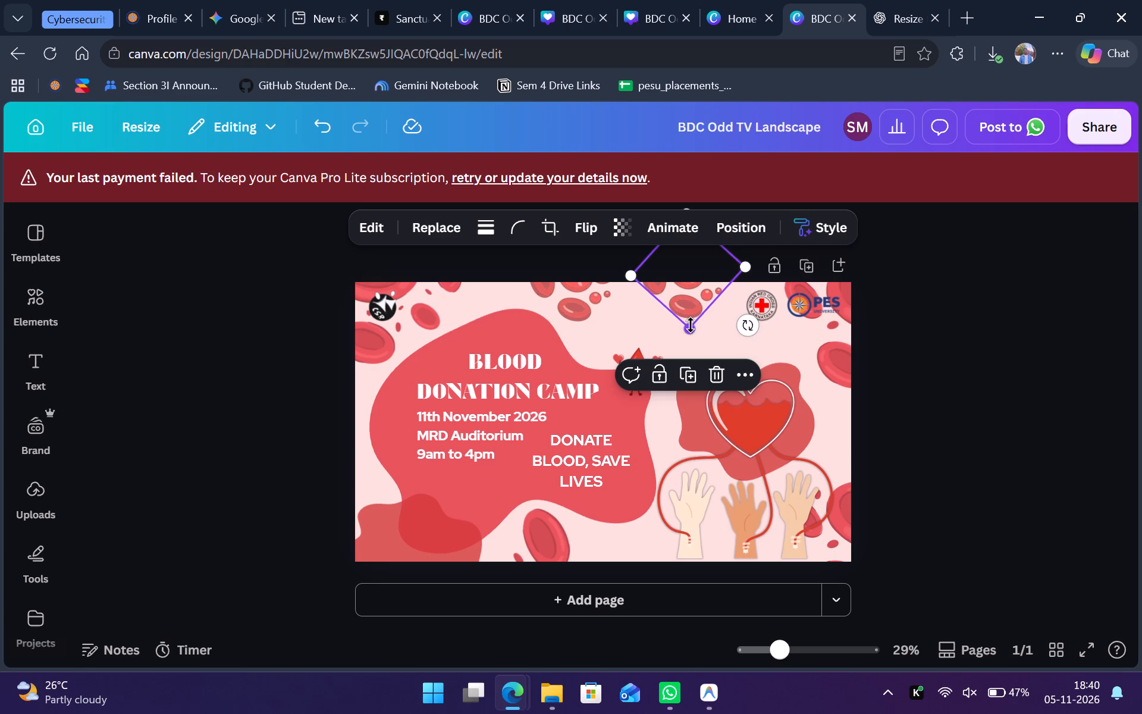
{"action": "left_click_drag", "start_coordinate": [691, 325], "coordinate": [698, 362]}
{"action": "left_click_drag", "start_coordinate": [683, 312], "coordinate": [689, 292]}
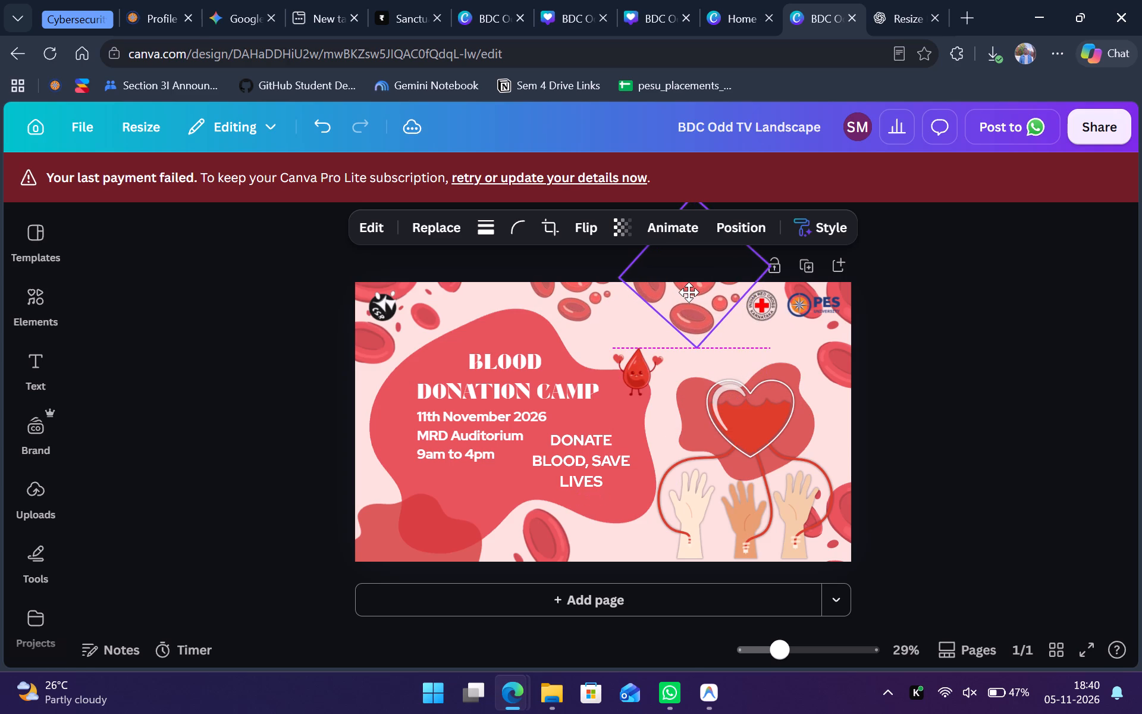
{"action": "left_click_drag", "start_coordinate": [689, 292], "coordinate": [689, 287]}
{"action": "left_click_drag", "start_coordinate": [694, 337], "coordinate": [698, 350]}
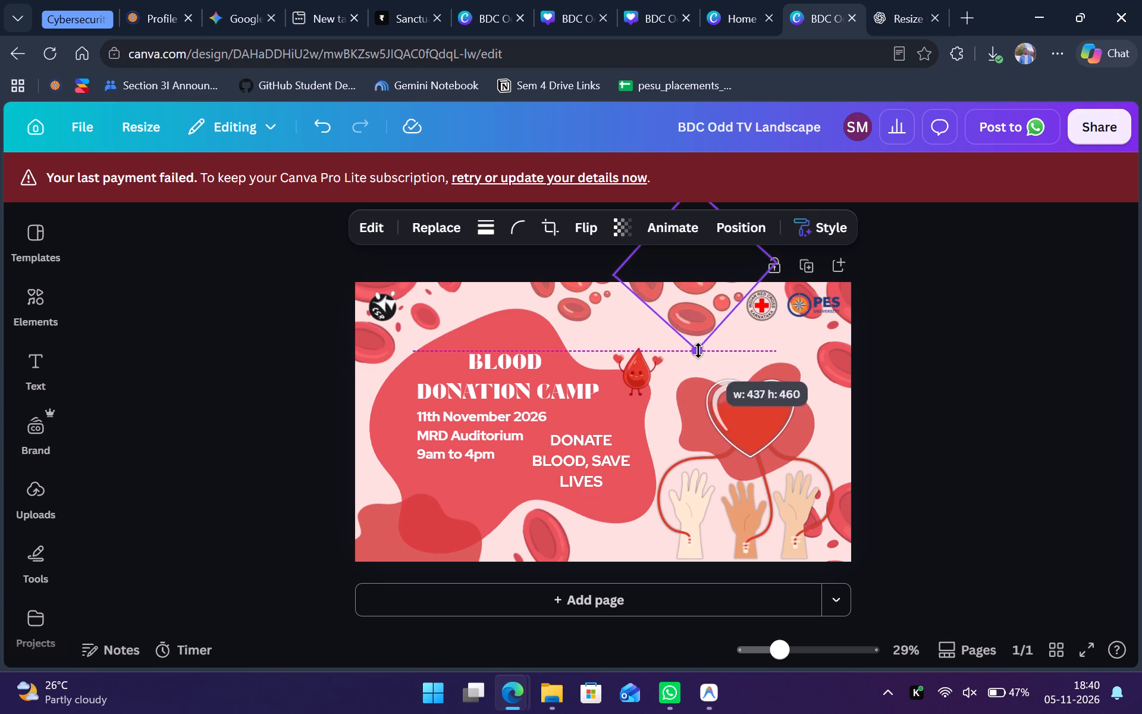
{"action": "left_click_drag", "start_coordinate": [698, 350], "coordinate": [701, 364]}
{"action": "left_click_drag", "start_coordinate": [686, 326], "coordinate": [688, 309]}
Duplicate the blood cell cluster at the design's upper-right edge.
{"action": "left_click", "coordinate": [840, 358]}
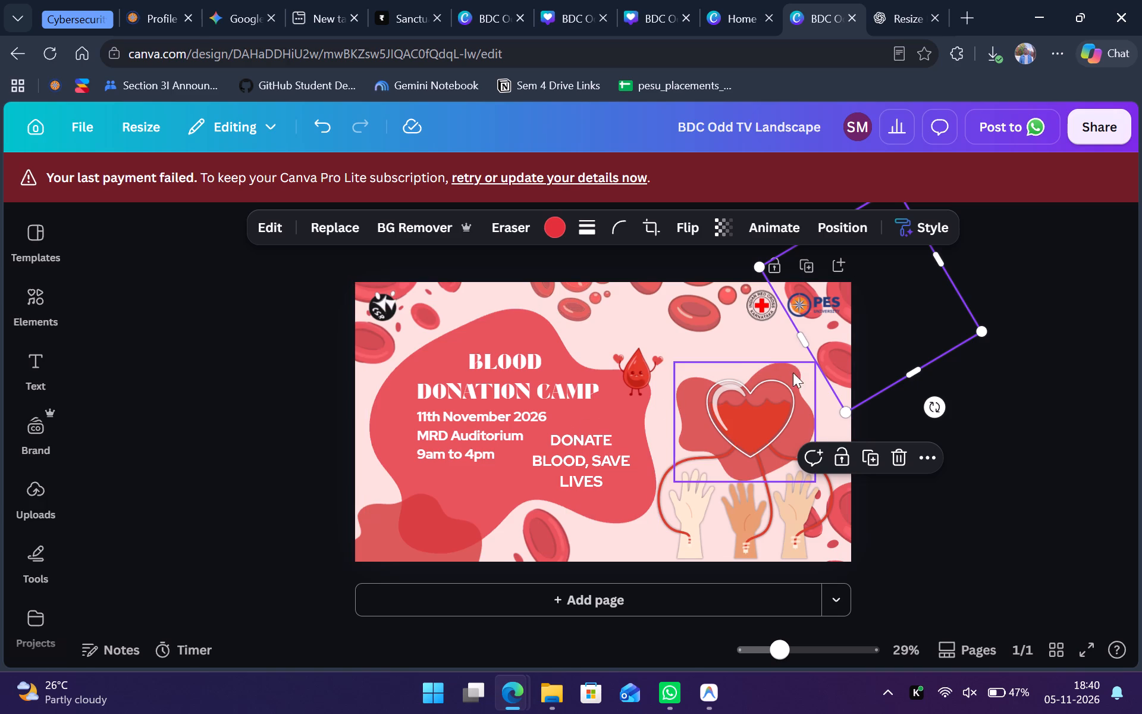
{"action": "key", "text": "ctrl+d"}
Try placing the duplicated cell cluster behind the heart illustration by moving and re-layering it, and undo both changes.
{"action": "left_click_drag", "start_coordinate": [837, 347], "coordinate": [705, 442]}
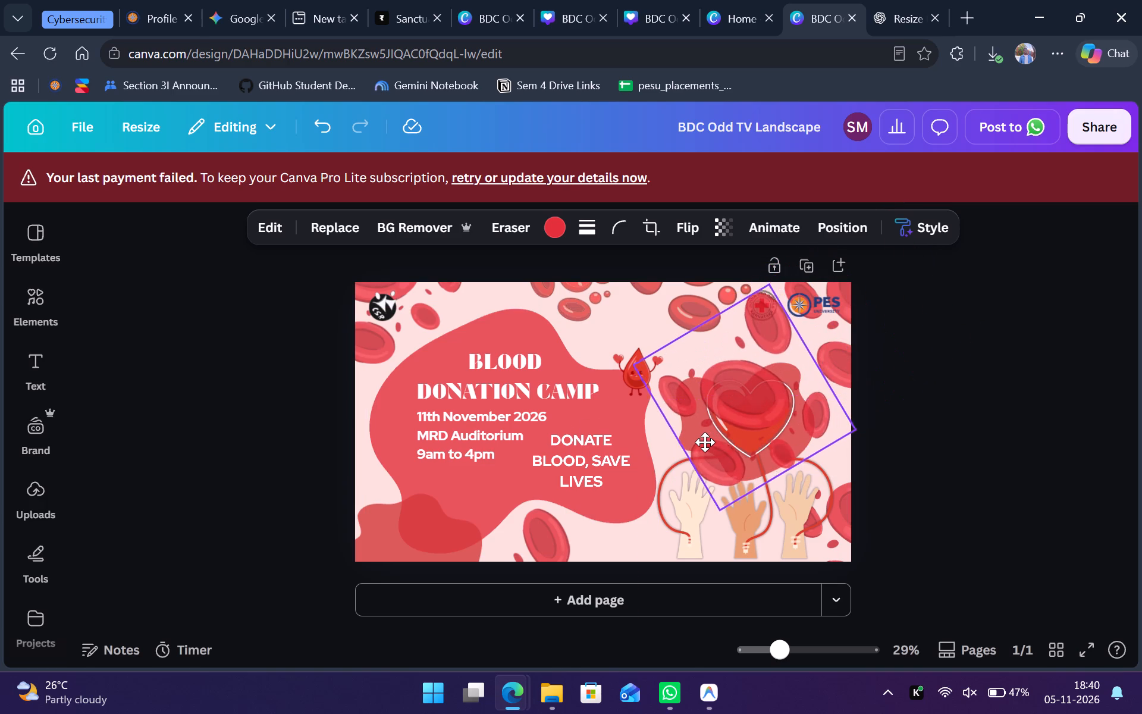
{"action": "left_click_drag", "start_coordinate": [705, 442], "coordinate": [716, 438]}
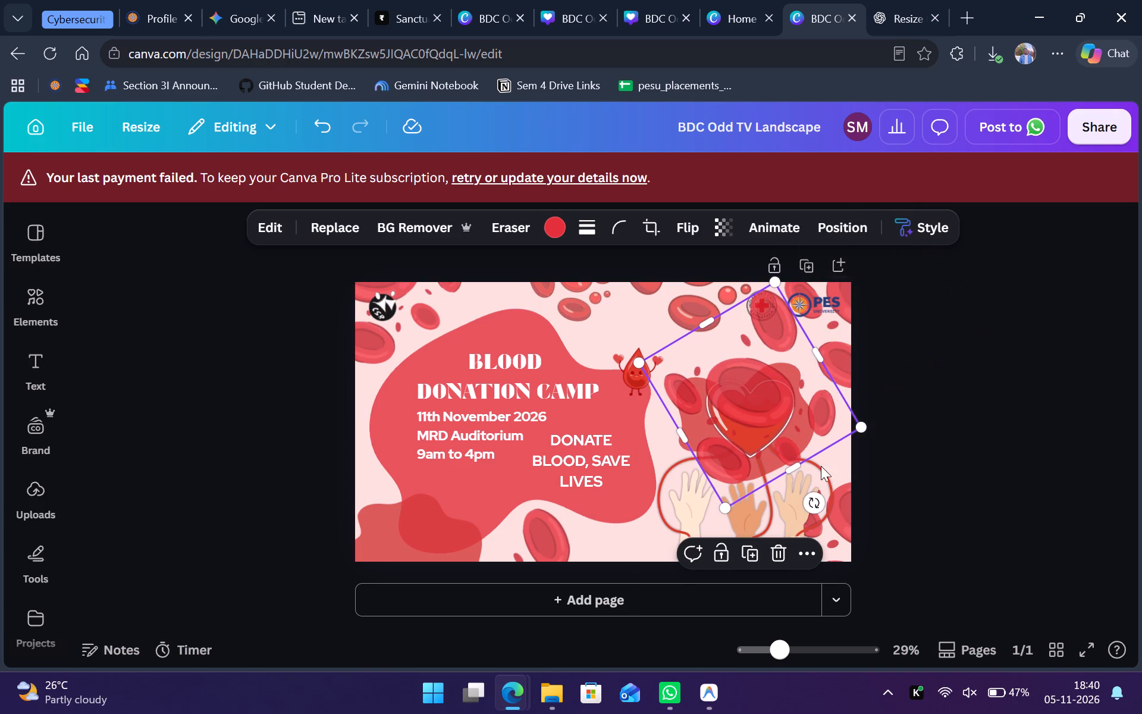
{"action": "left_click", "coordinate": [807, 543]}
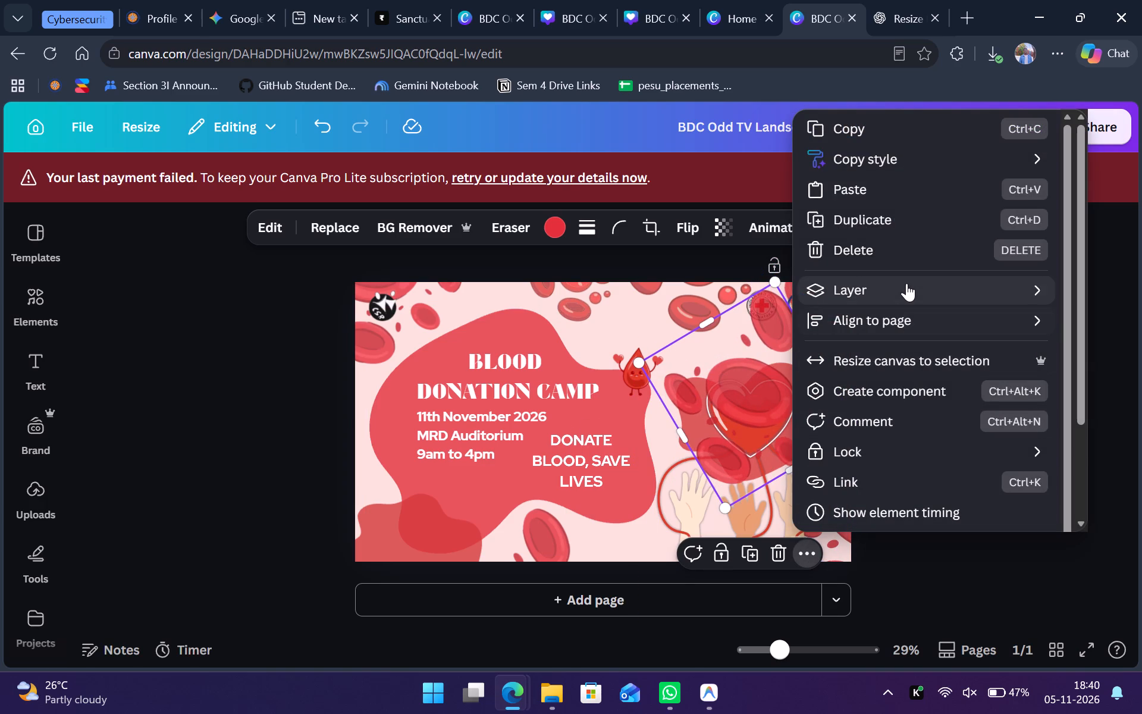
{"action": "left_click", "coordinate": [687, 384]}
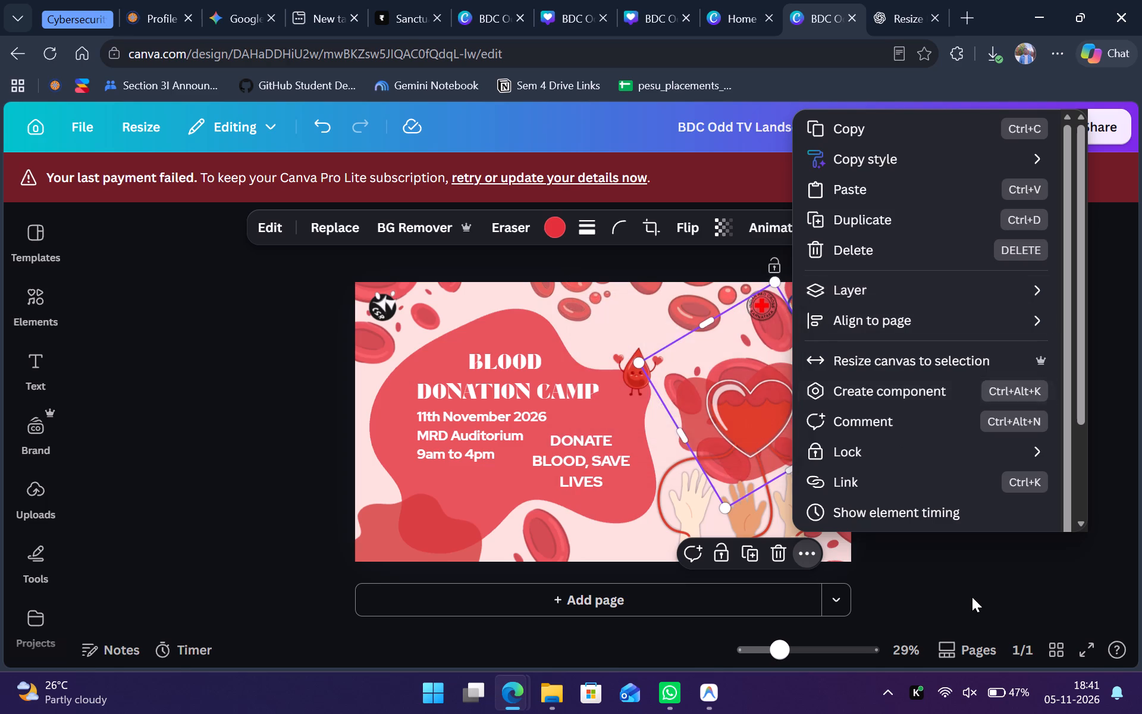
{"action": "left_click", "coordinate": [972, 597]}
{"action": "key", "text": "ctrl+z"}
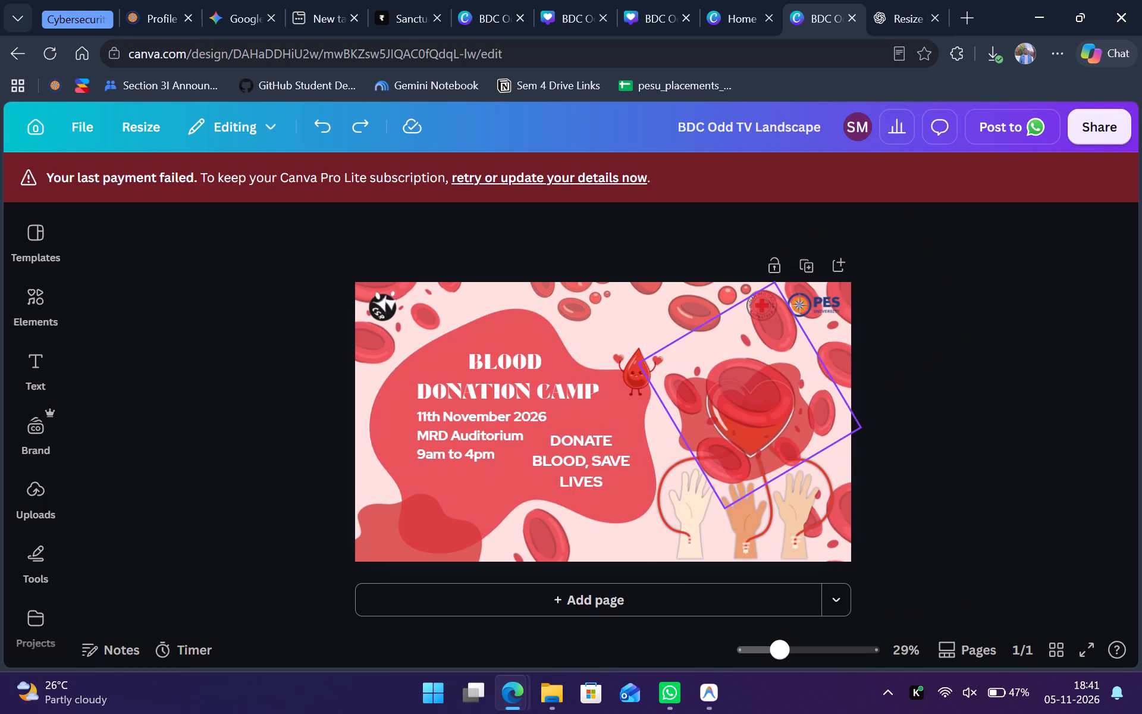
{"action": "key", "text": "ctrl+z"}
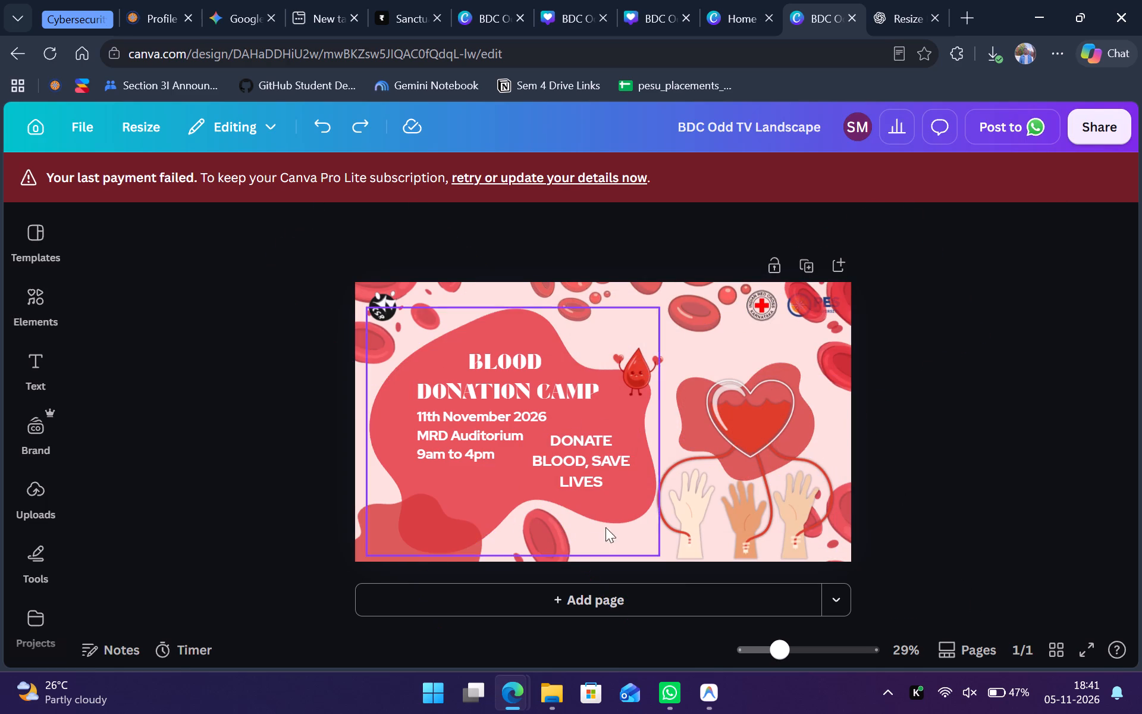
Enlarge the heart-and-hands illustration slightly from its lower-left corner.
{"action": "left_click", "coordinate": [728, 520]}
{"action": "left_click_drag", "start_coordinate": [655, 558], "coordinate": [654, 566]}
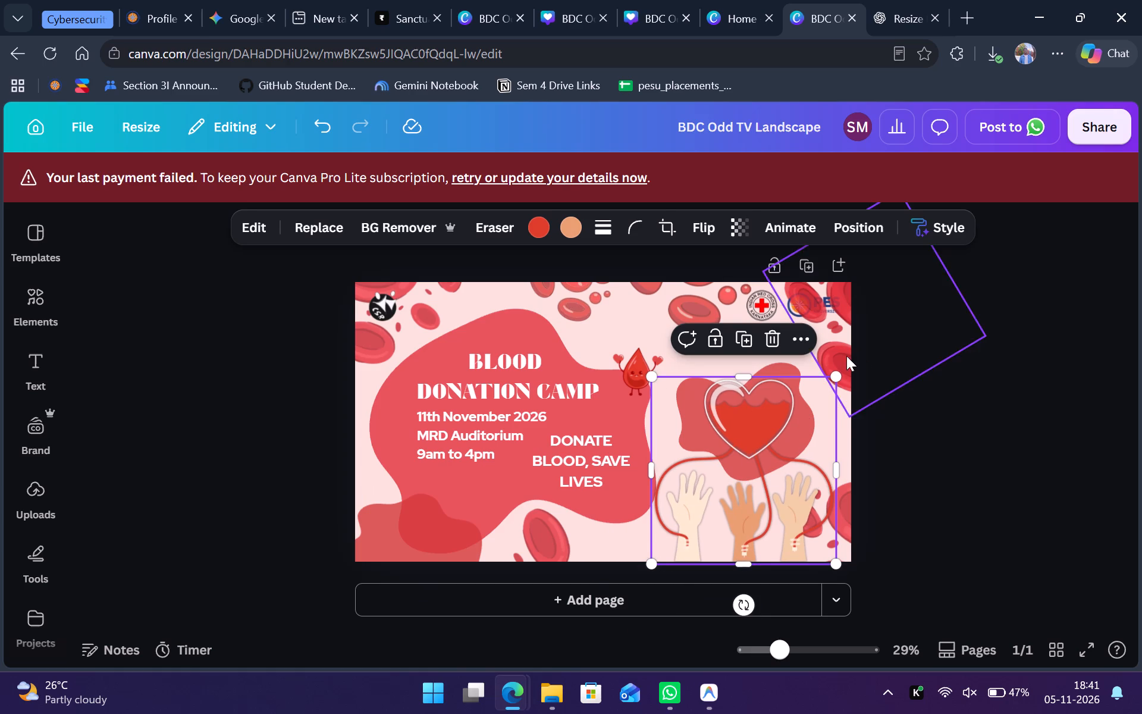
Move the duplicated cell cluster down the design's right edge and lower both smiling cell clusters along the top edge.
{"action": "left_click_drag", "start_coordinate": [846, 356], "coordinate": [884, 484]}
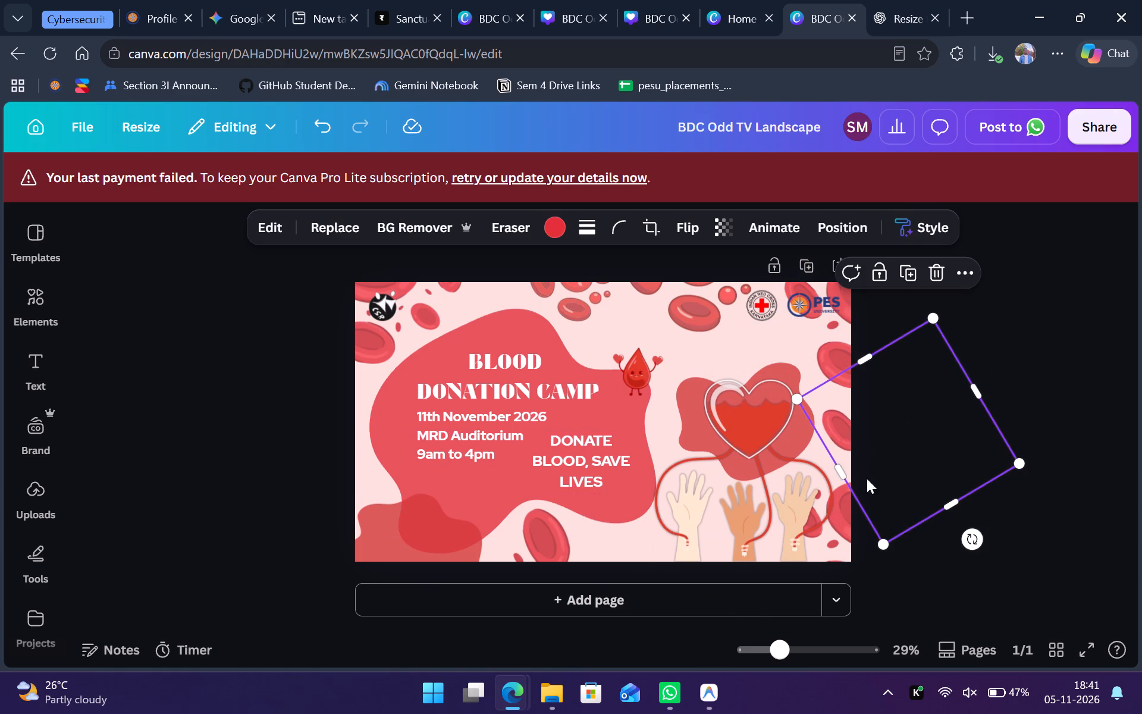
{"action": "left_click_drag", "start_coordinate": [697, 310], "coordinate": [704, 334]}
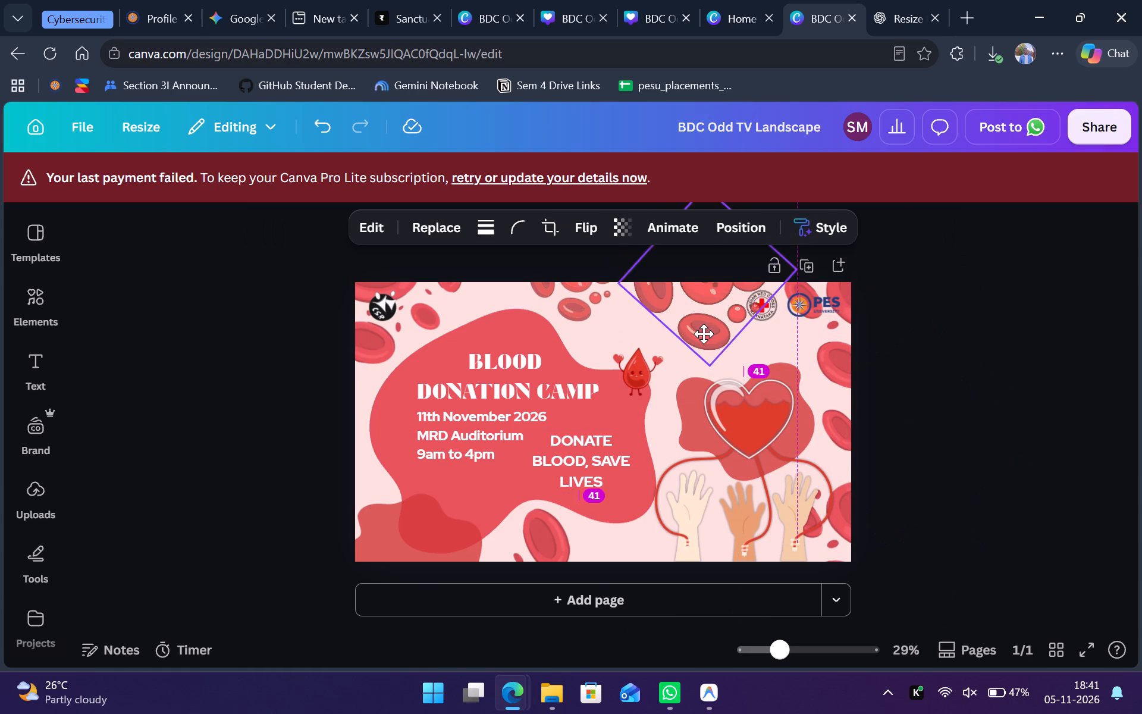
{"action": "left_click_drag", "start_coordinate": [704, 334], "coordinate": [693, 346]}
{"action": "left_click_drag", "start_coordinate": [572, 304], "coordinate": [575, 311]}
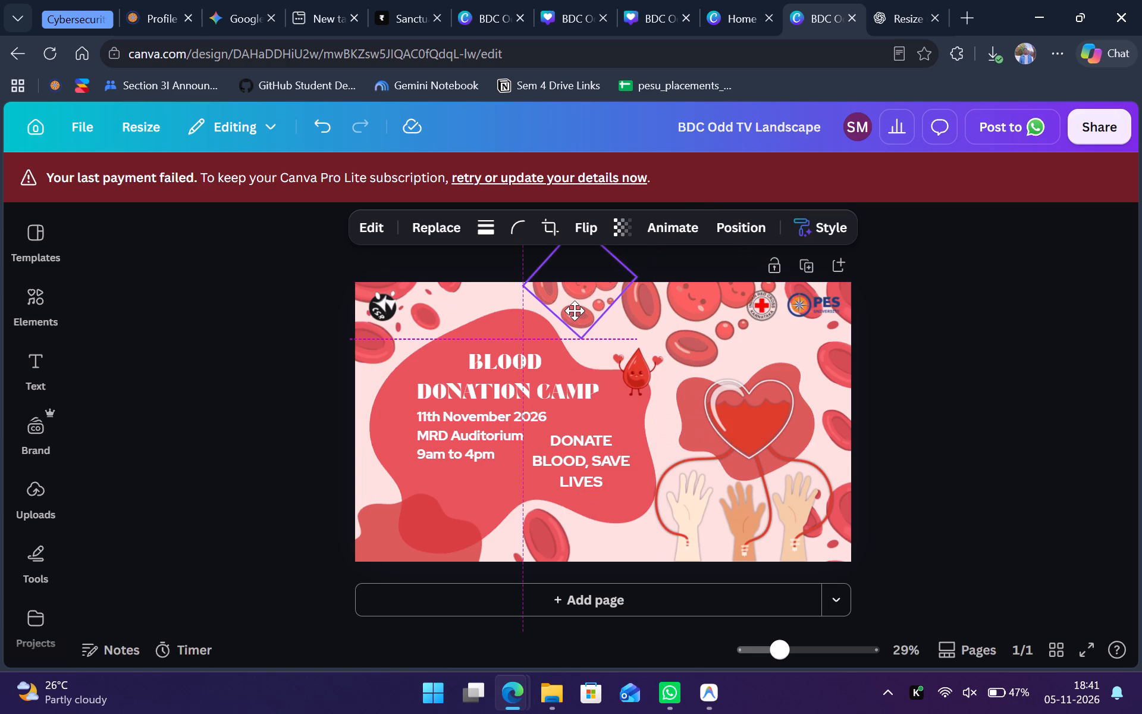
{"action": "left_click_drag", "start_coordinate": [575, 311], "coordinate": [571, 310]}
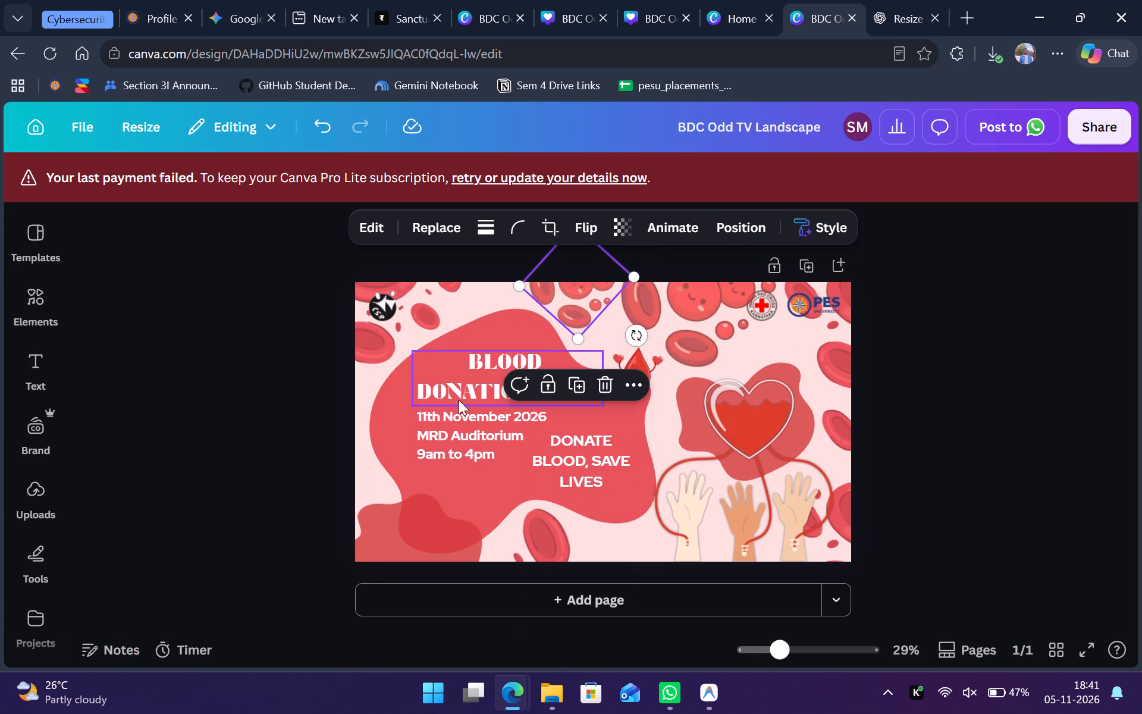
{"action": "left_click", "coordinate": [188, 449]}
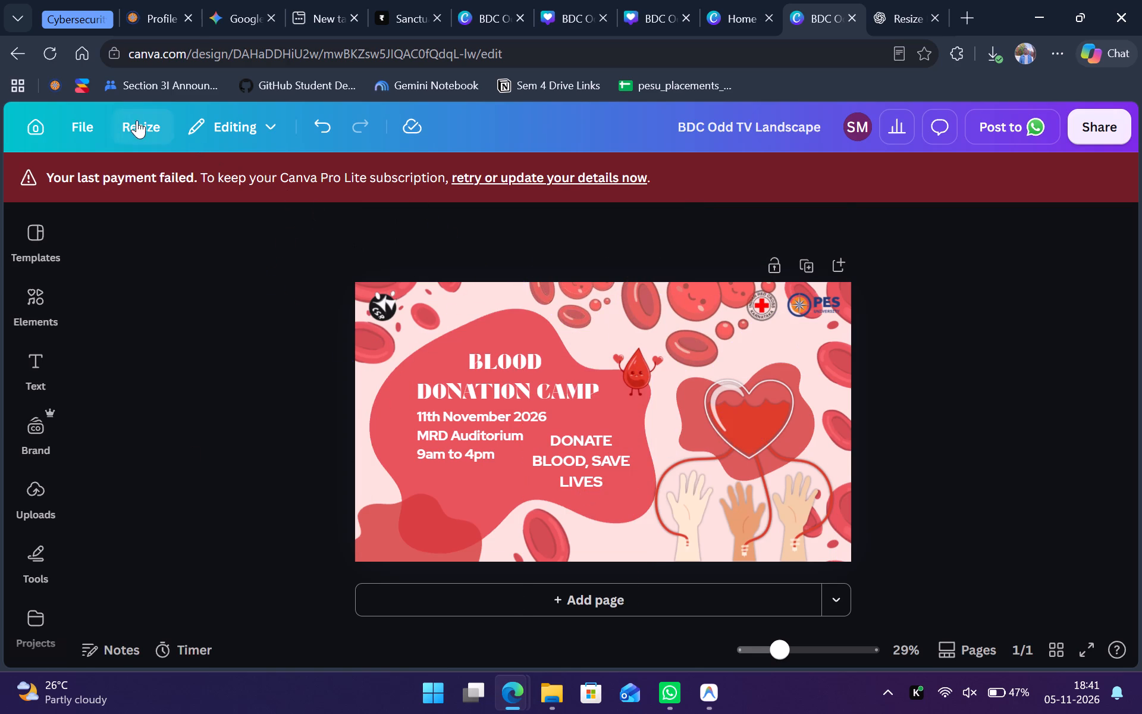
Create a resized copy of the TV landscape design at 511 × 255 px and open the copy.
{"action": "left_click", "coordinate": [137, 120]}
{"action": "left_click", "coordinate": [323, 434]}
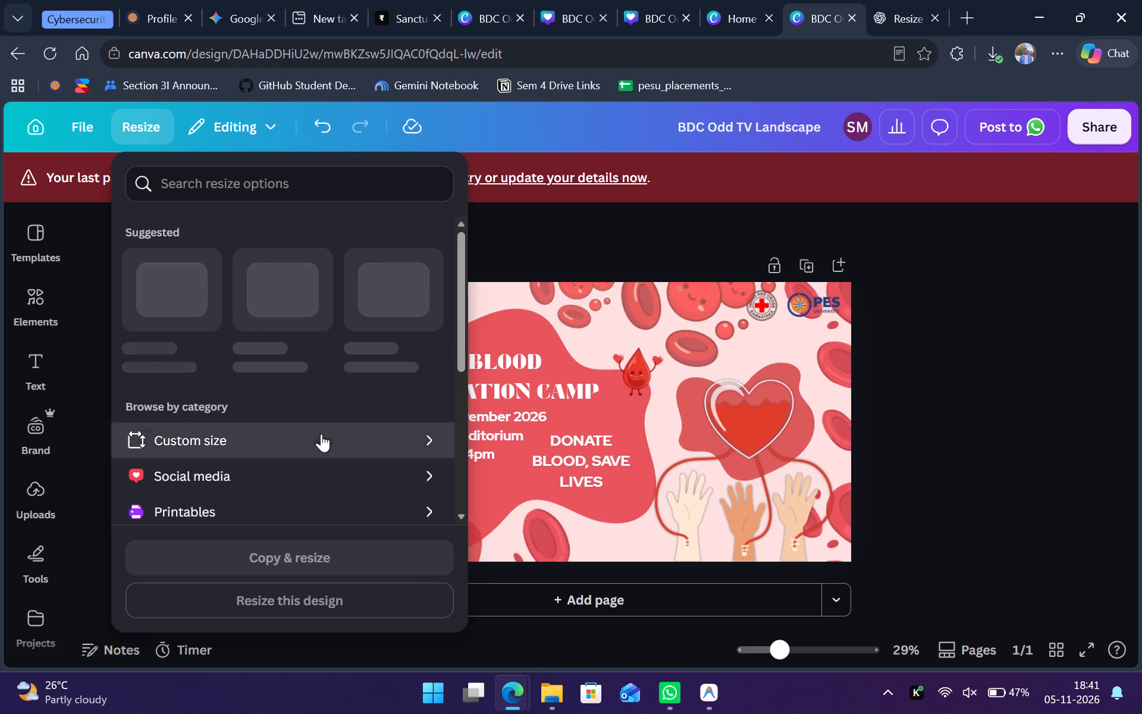
{"action": "double_click", "coordinate": [217, 287]}
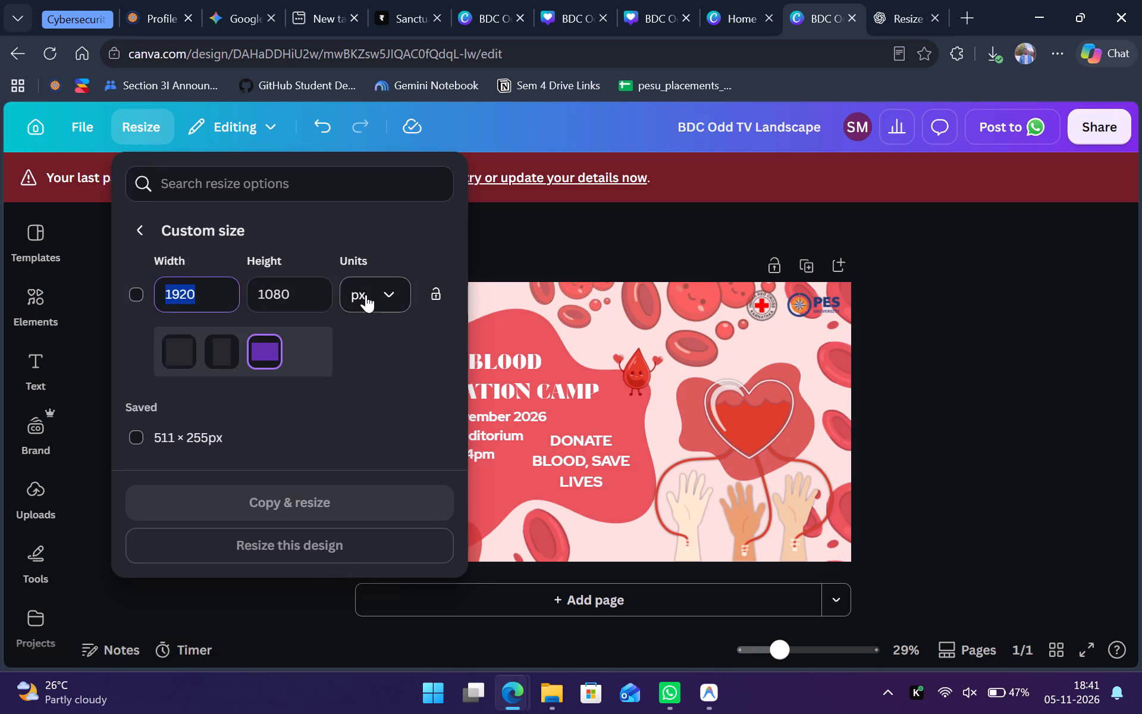
{"action": "type", "text": "511"}
{"action": "key", "text": "Tab"}
{"action": "type", "text": "255"}
{"action": "key", "text": "Return"}
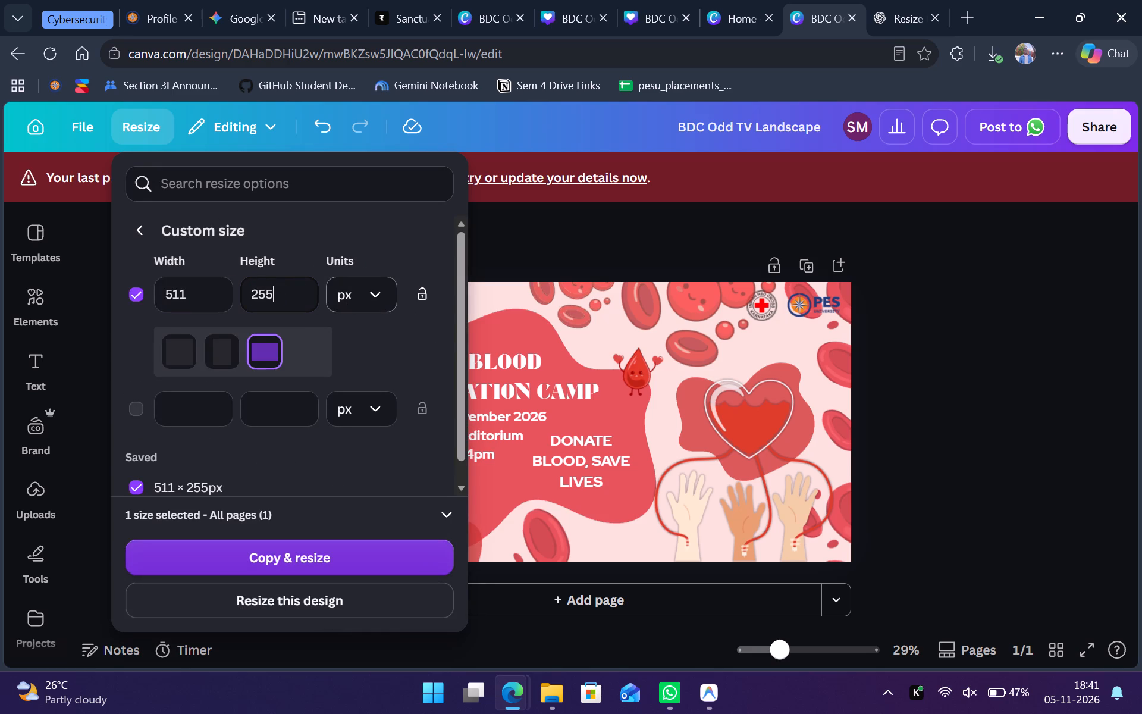
{"action": "left_click", "coordinate": [306, 560]}
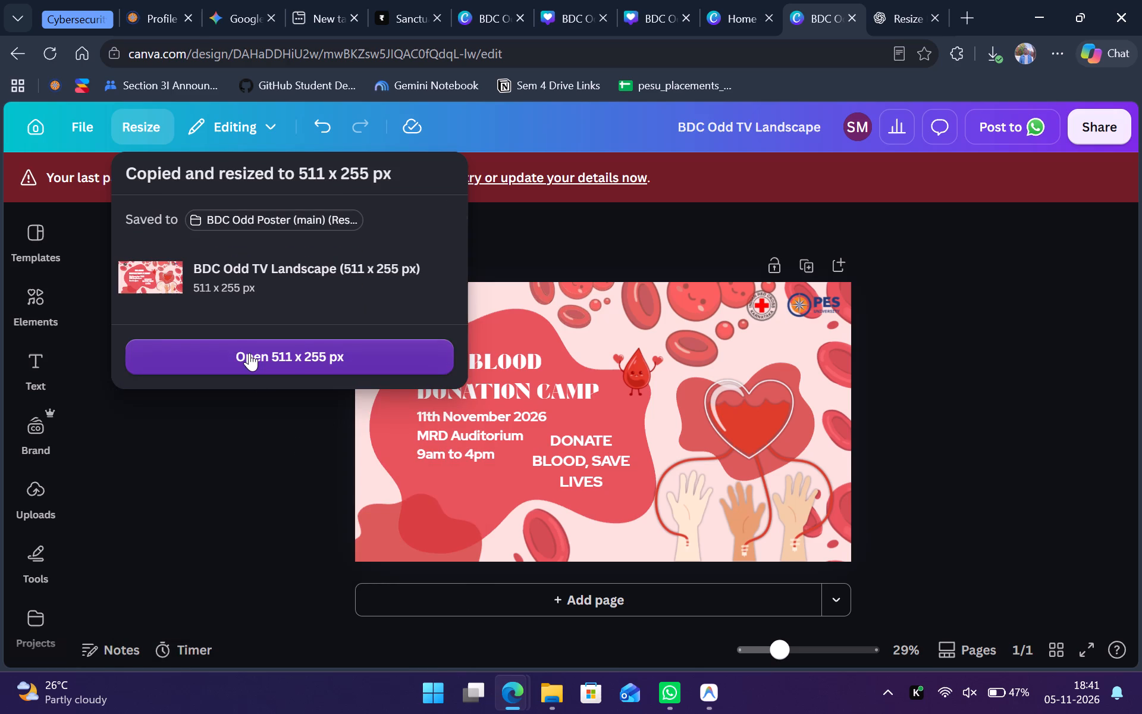
{"action": "left_click", "coordinate": [249, 353]}
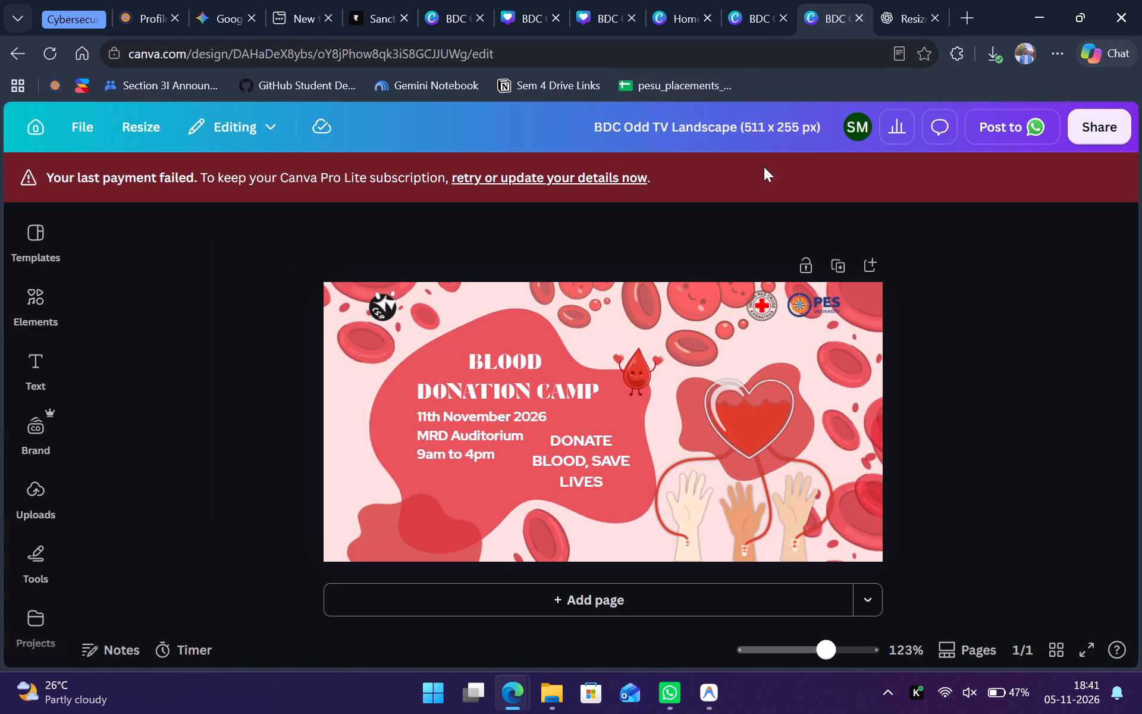
Rename the resized copy as BDC Odd PESU Academy.
{"action": "left_click", "coordinate": [753, 130]}
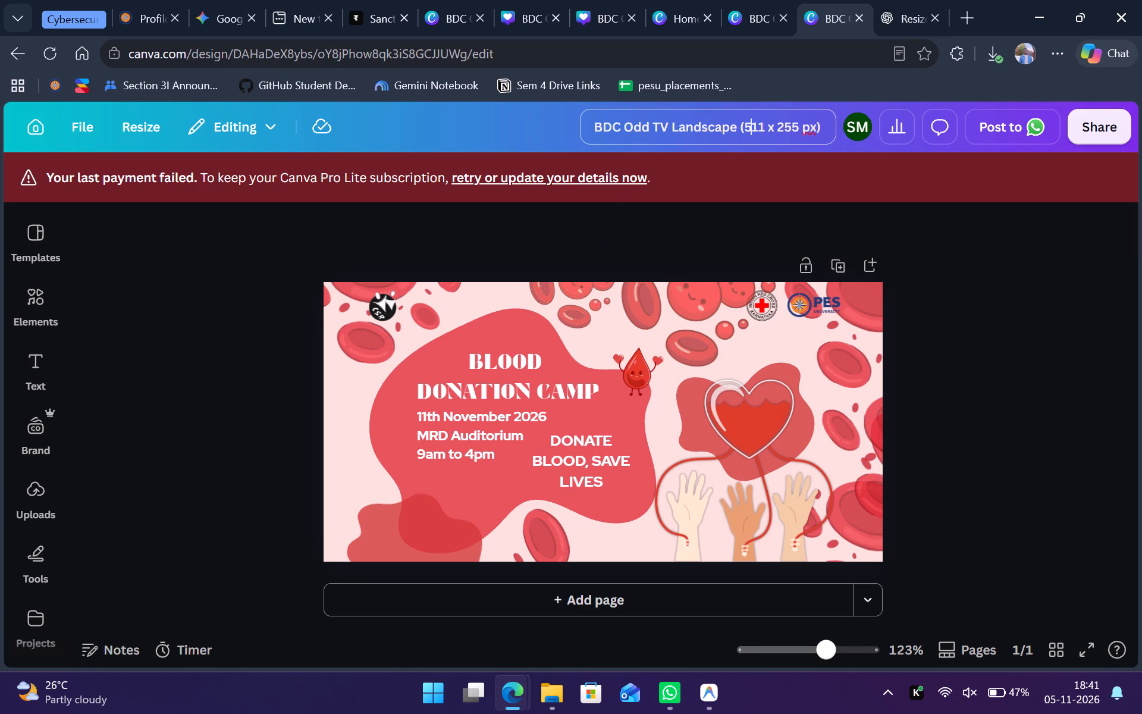
{"action": "left_click_drag", "start_coordinate": [651, 130], "coordinate": [814, 120]}
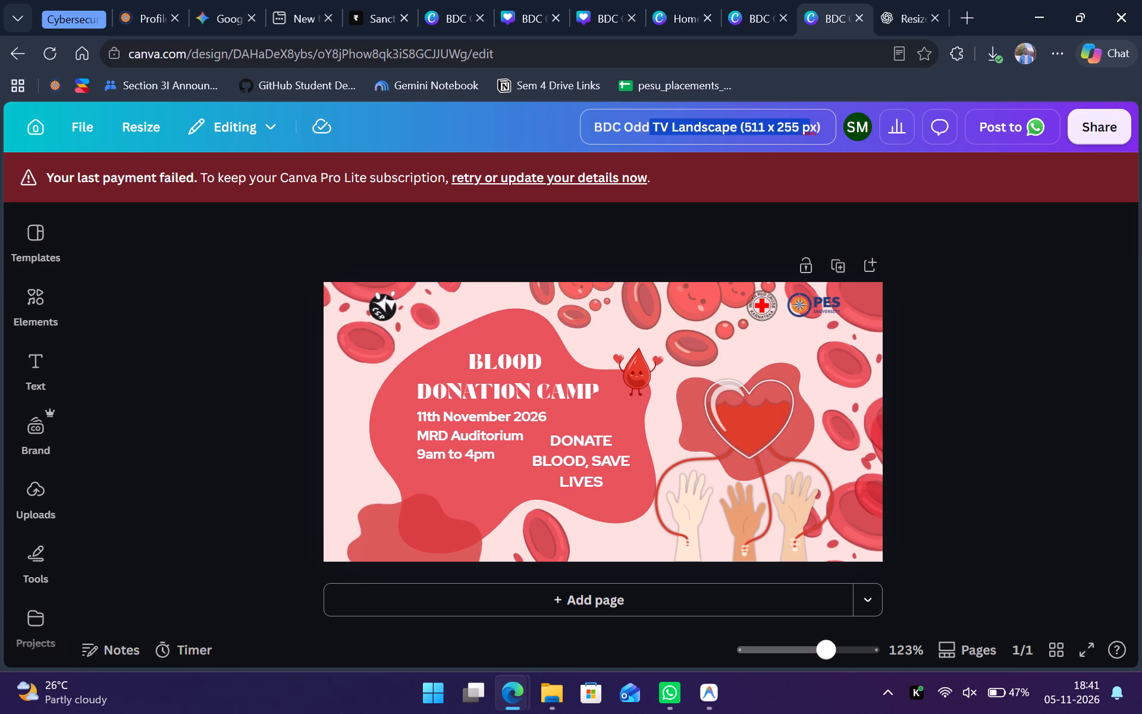
{"action": "left_click_drag", "start_coordinate": [814, 120], "coordinate": [820, 120]}
{"action": "key", "text": "backslash"}
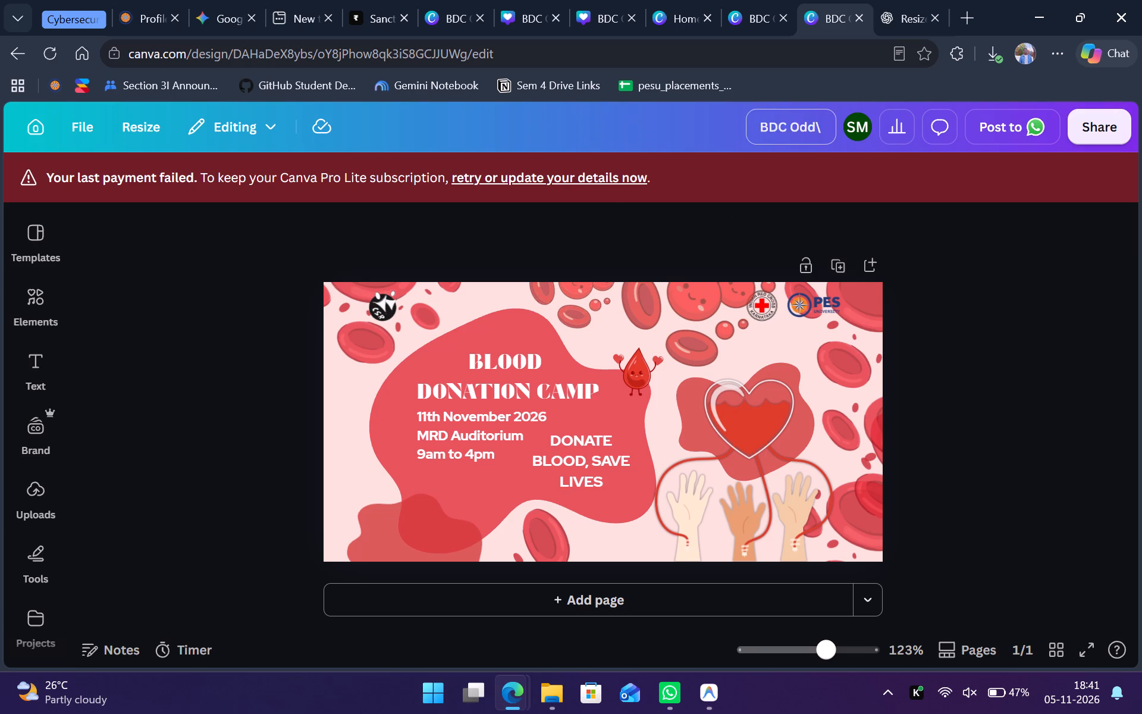
{"action": "key", "text": "BackSpace"}
{"action": "key", "text": "space"}
{"action": "type", "text": "PESU Academ"}
{"action": "key", "text": "y"}
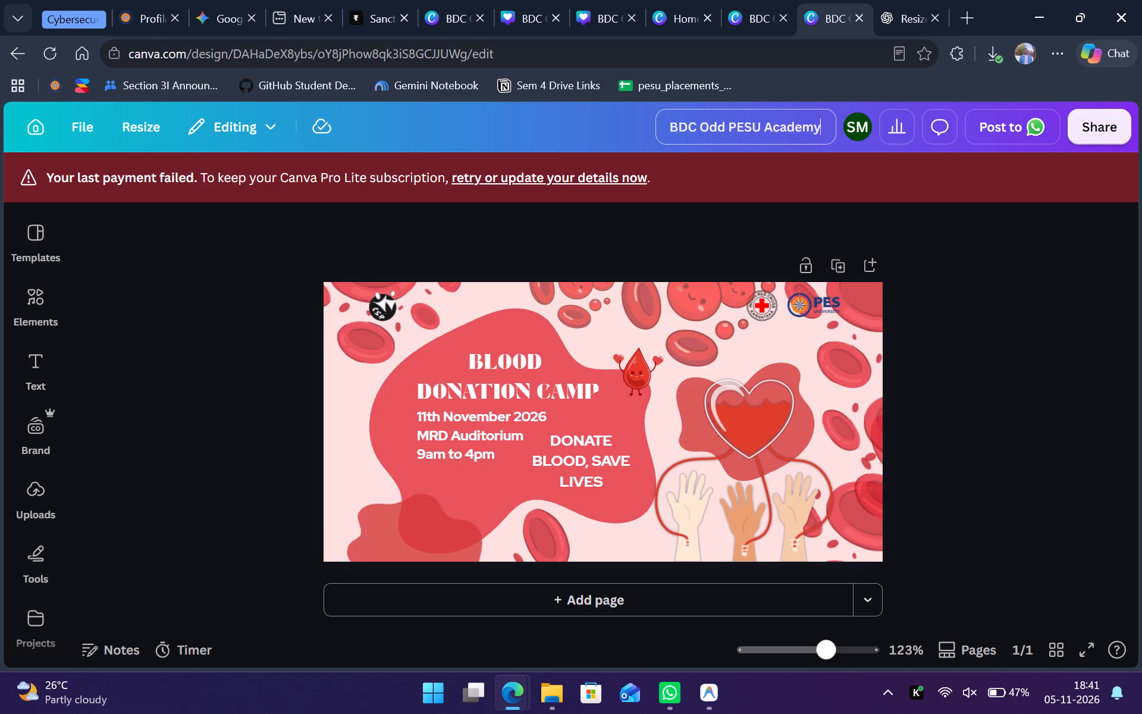
{"action": "key", "text": "Return"}
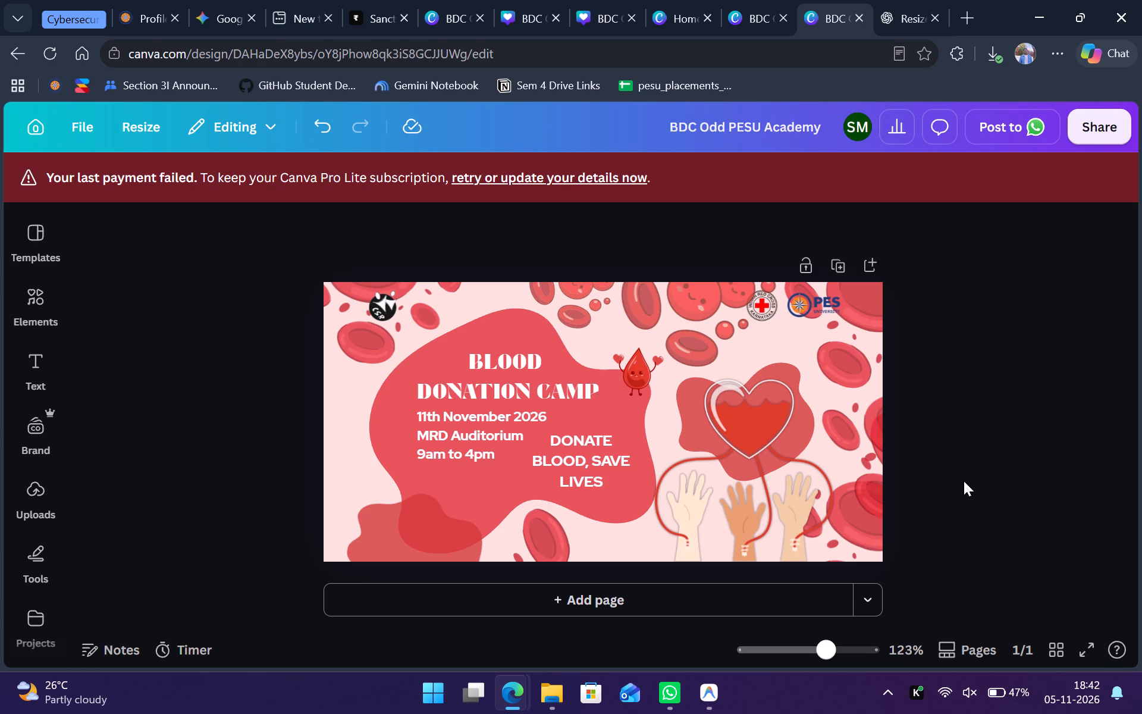
Move one blood cell cluster from the design's right edge to its left edge, beside the event details.
{"action": "left_click_drag", "start_coordinate": [873, 491], "coordinate": [267, 507]}
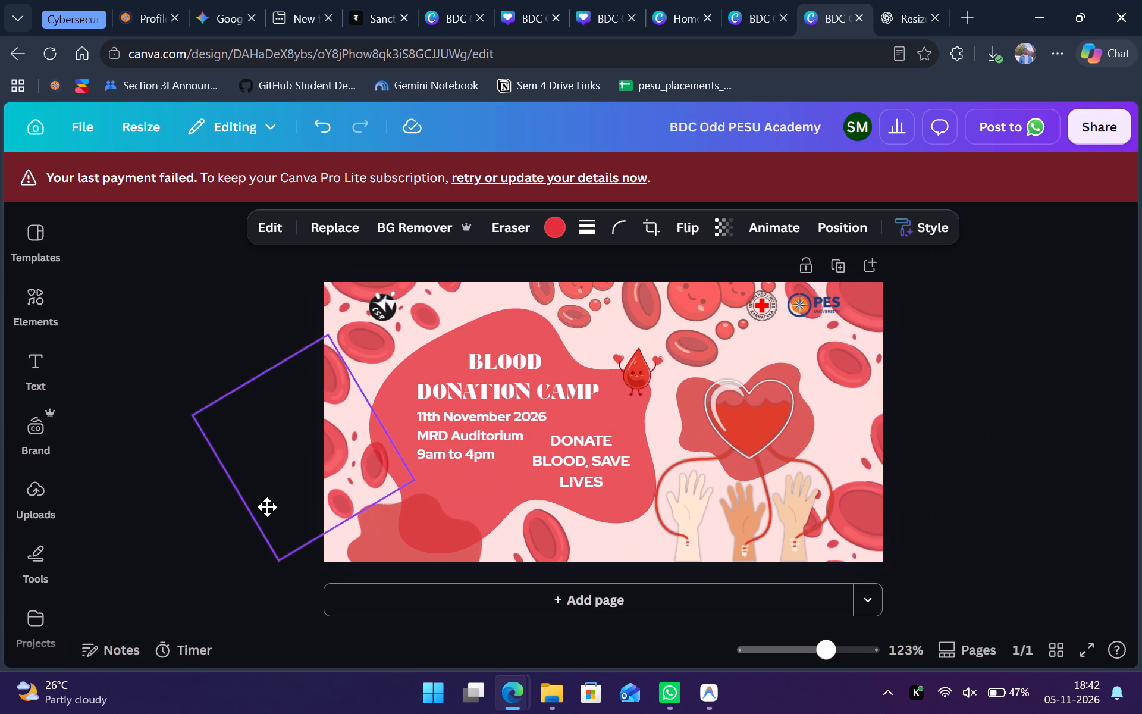
{"action": "left_click_drag", "start_coordinate": [267, 507], "coordinate": [265, 521]}
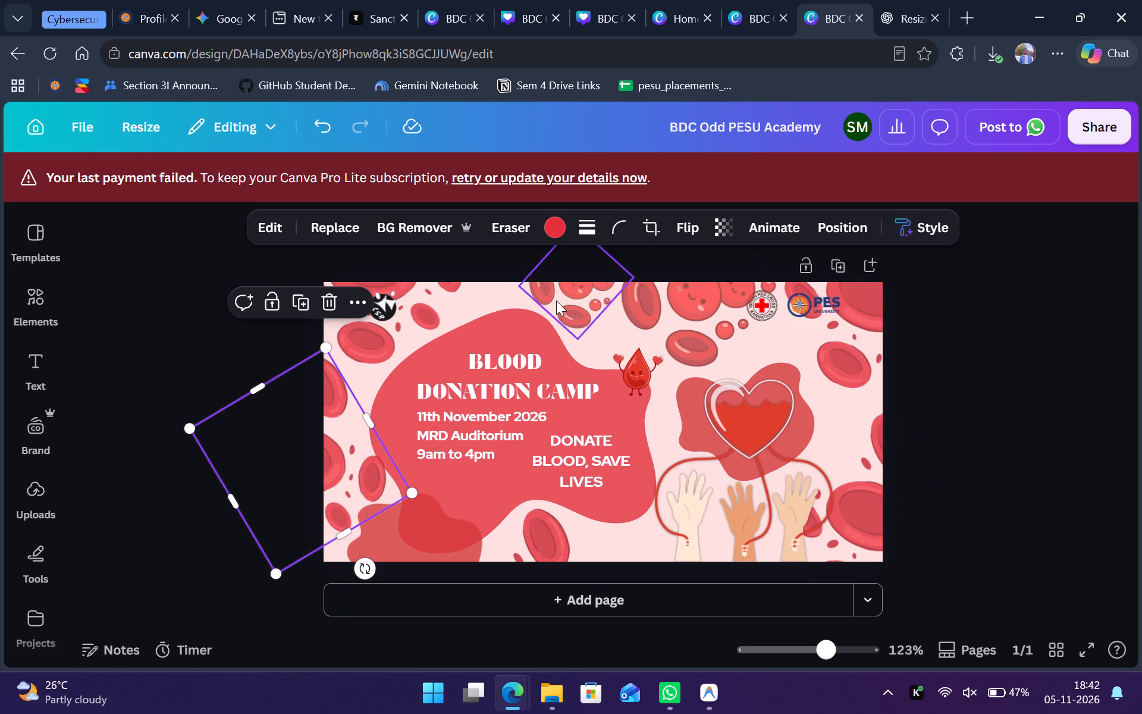
Nudge the small smiling cell cluster along the design's top edge slightly up-left and delete the larger one beside it.
{"action": "left_click_drag", "start_coordinate": [556, 300], "coordinate": [550, 295]}
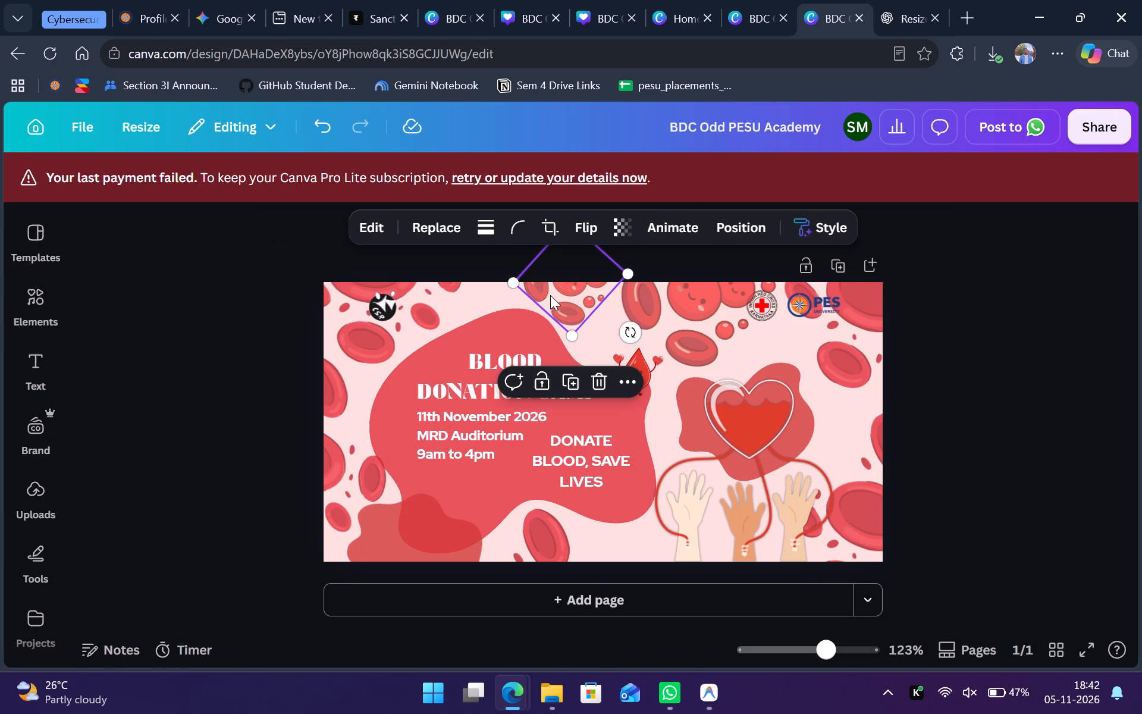
{"action": "left_click", "coordinate": [550, 295]}
{"action": "left_click", "coordinate": [672, 307]}
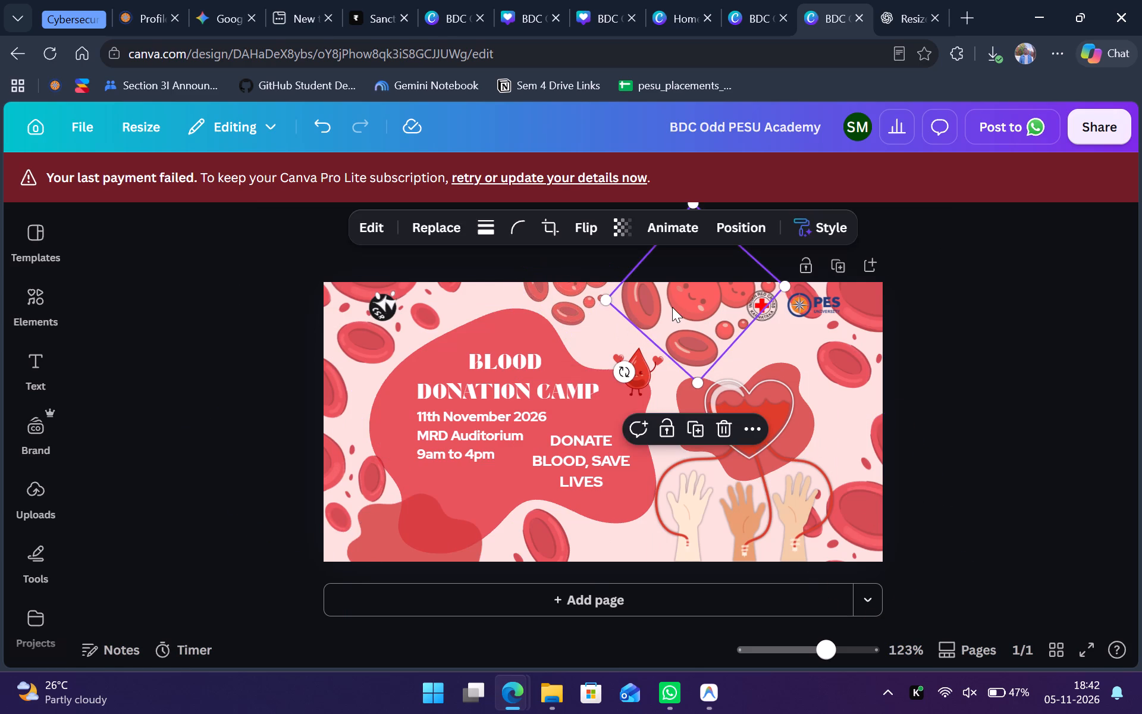
{"action": "key", "text": "BackSpace"}
Duplicate the cell cluster in the design's lower-right corner and place the copy on the top edge above the mascot and heart.
{"action": "left_click", "coordinate": [844, 497]}
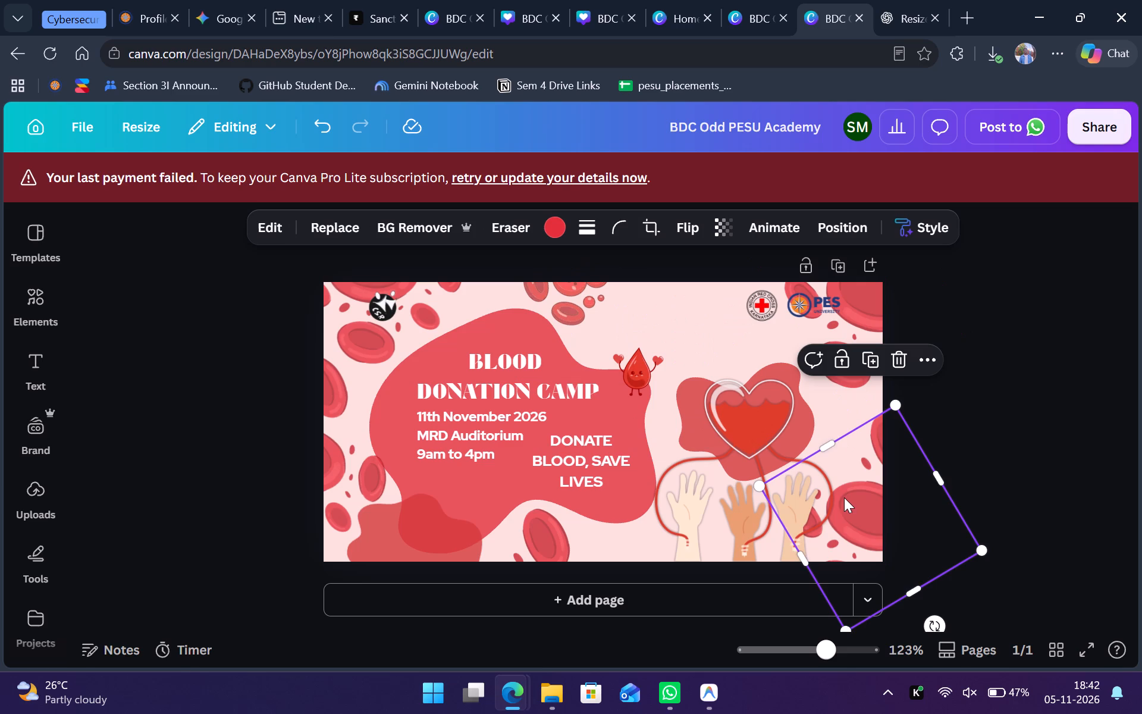
{"action": "key", "text": "ctrl+d"}
{"action": "left_click_drag", "start_coordinate": [864, 516], "coordinate": [663, 243]}
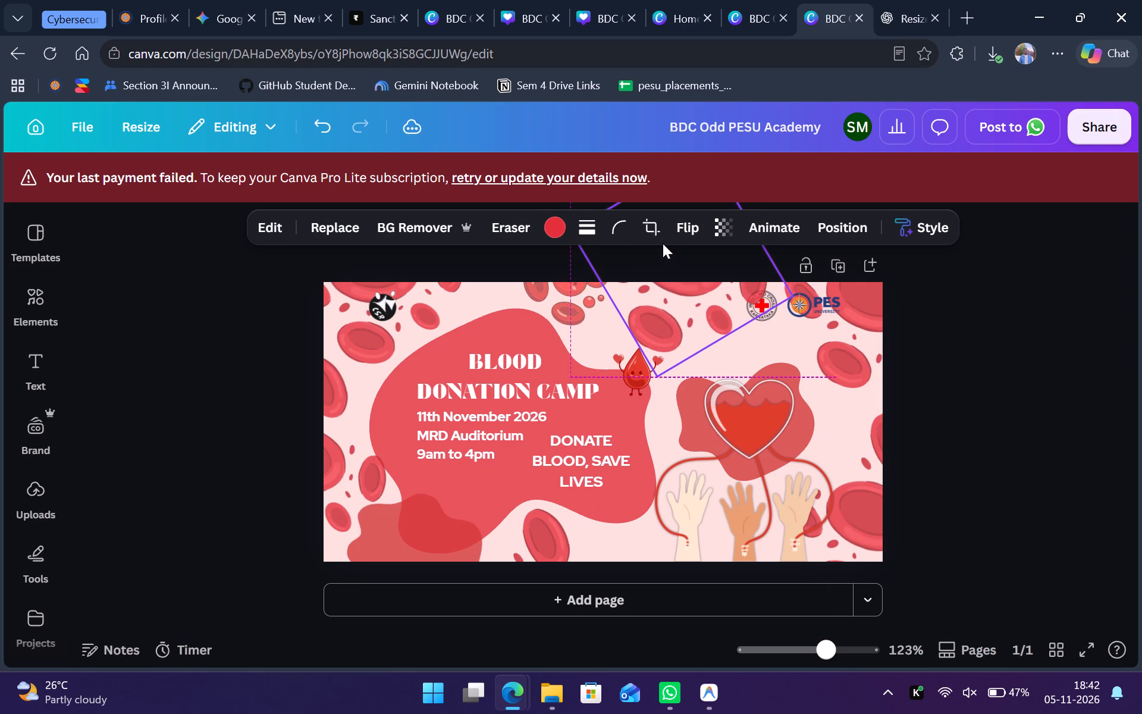
{"action": "left_click_drag", "start_coordinate": [663, 243], "coordinate": [661, 243]}
{"action": "left_click_drag", "start_coordinate": [661, 243], "coordinate": [665, 248]}
{"action": "left_click", "coordinate": [1031, 362]}
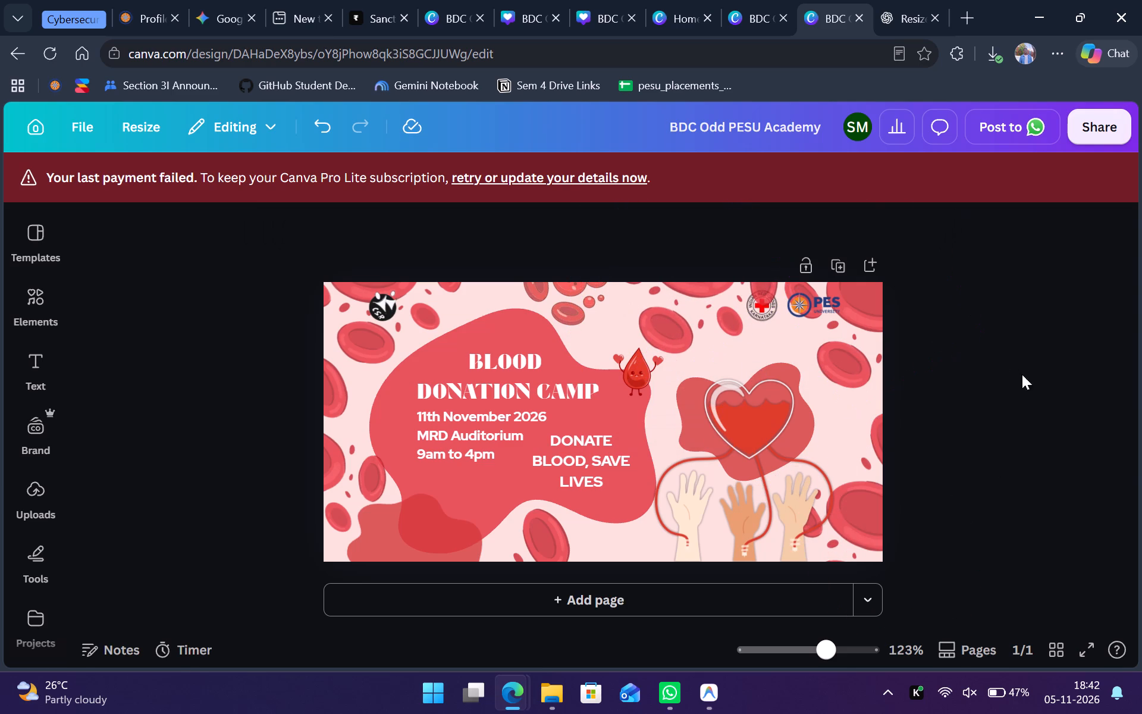
Nudge the blood cell cluster on the design's bottom edge slightly up and to the right.
{"action": "left_click_drag", "start_coordinate": [548, 539], "coordinate": [553, 533]}
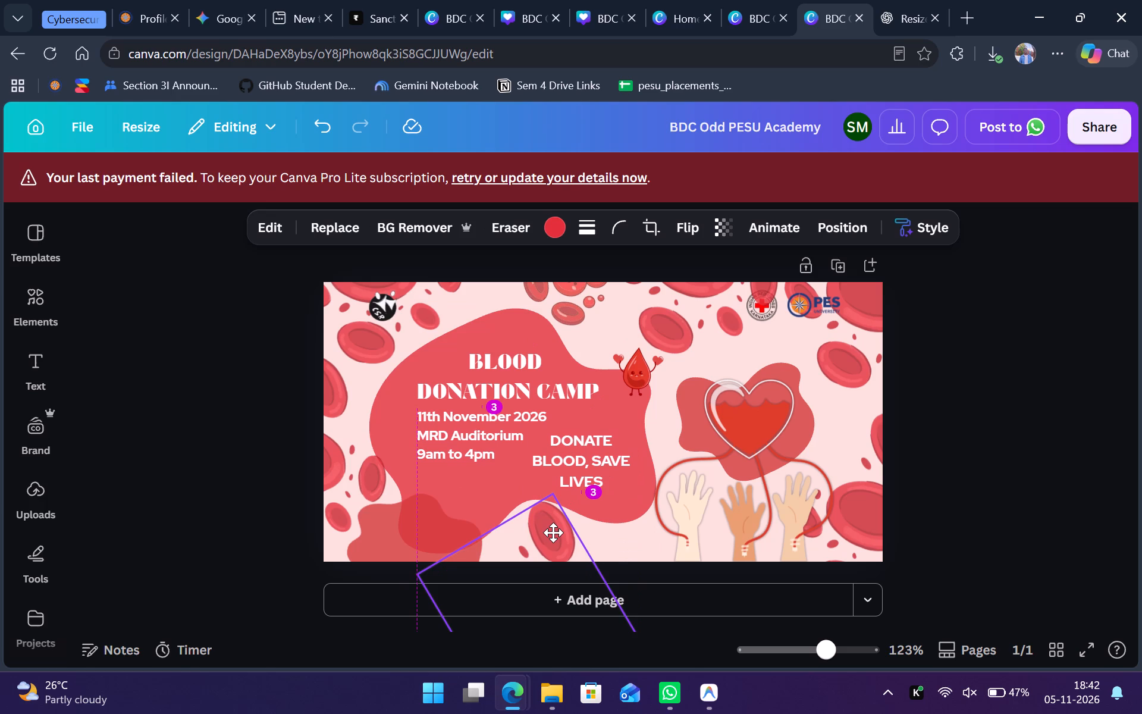
{"action": "left_click_drag", "start_coordinate": [553, 533], "coordinate": [552, 530]}
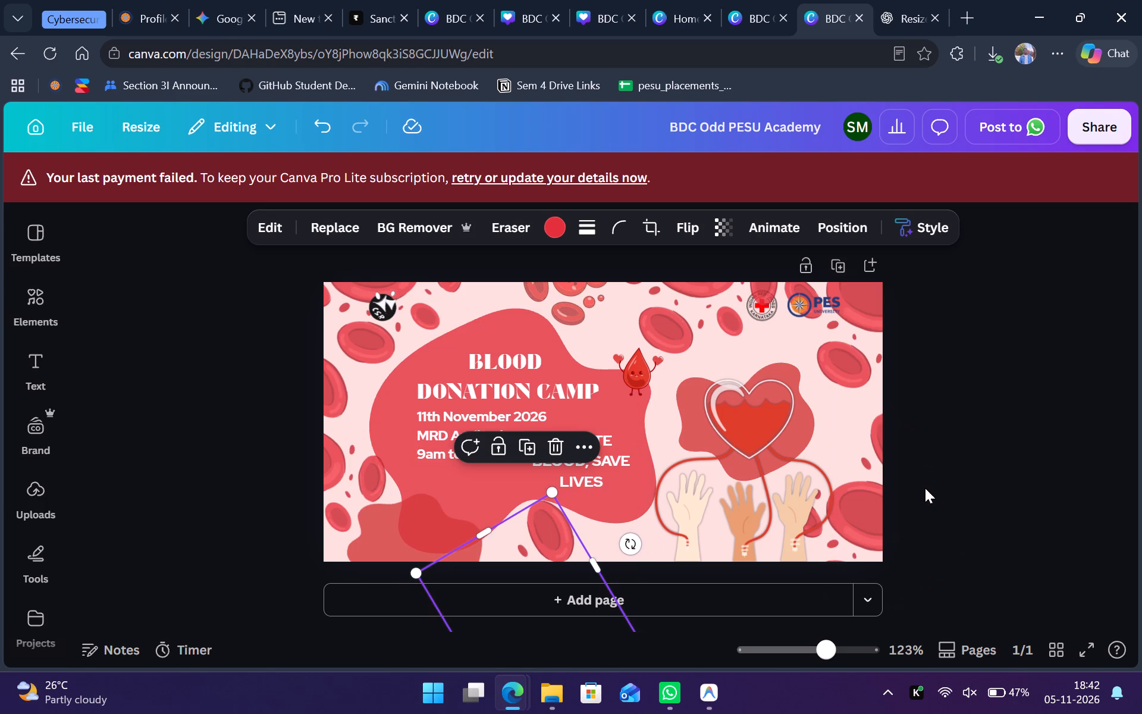
{"action": "left_click", "coordinate": [925, 488]}
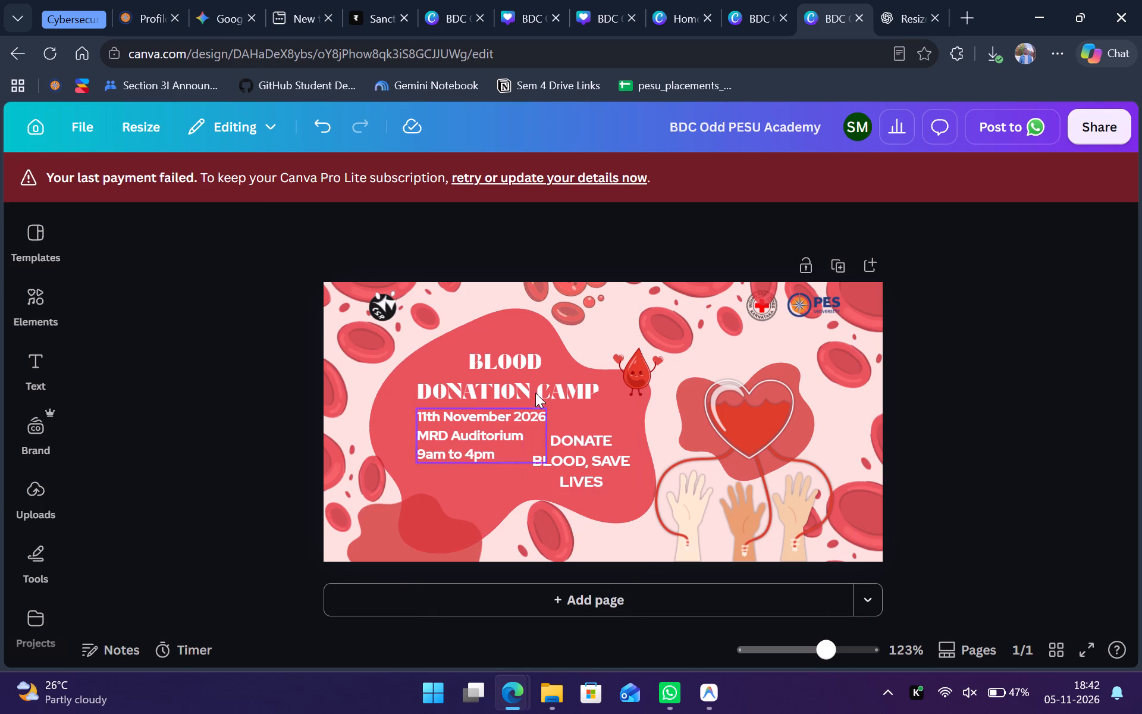
Move the round black-and-white club logo closer to the design's upper-left corner.
{"action": "left_click_drag", "start_coordinate": [371, 312], "coordinate": [351, 312]}
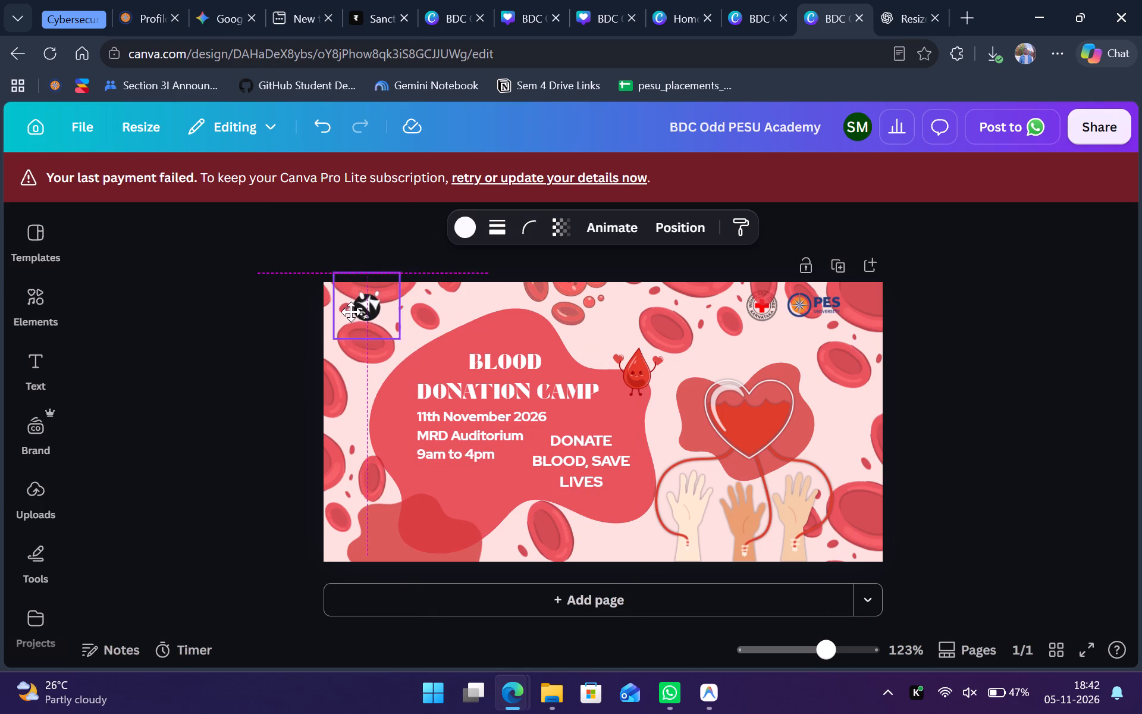
{"action": "left_click_drag", "start_coordinate": [351, 312], "coordinate": [347, 312]}
{"action": "right_click", "coordinate": [347, 312]}
{"action": "left_click", "coordinate": [921, 297]}
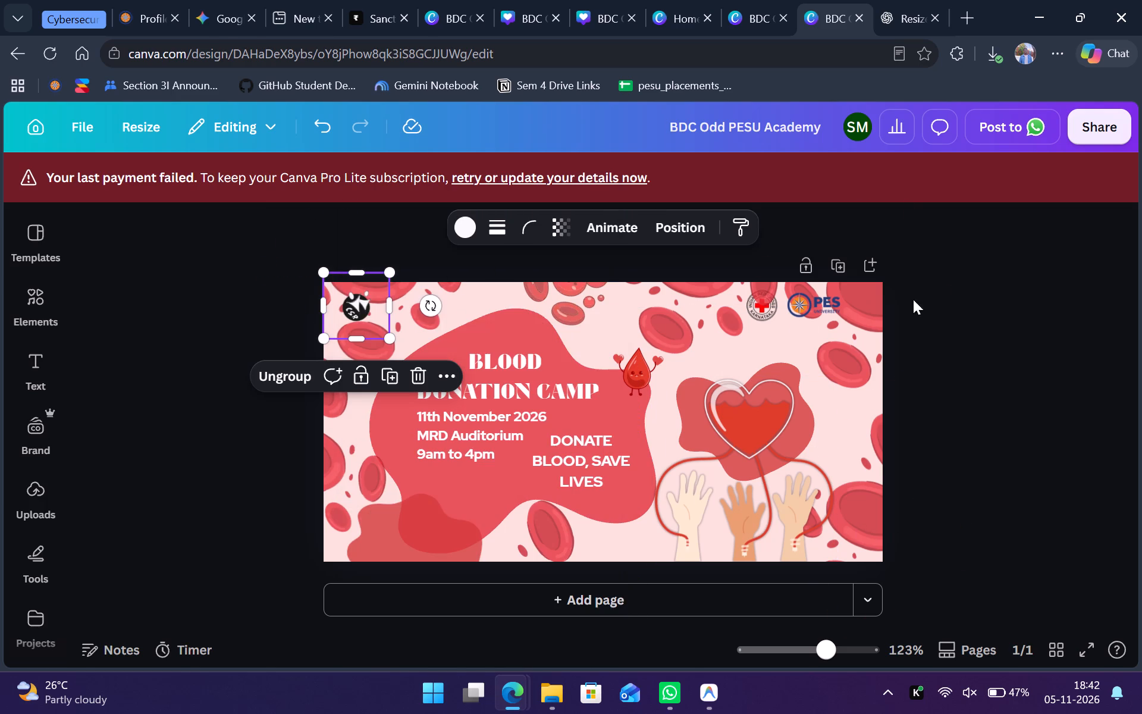
Enlarge the Red Cross and PES logos together and move them closer to the design's right edge.
{"action": "left_click", "coordinate": [808, 307]}
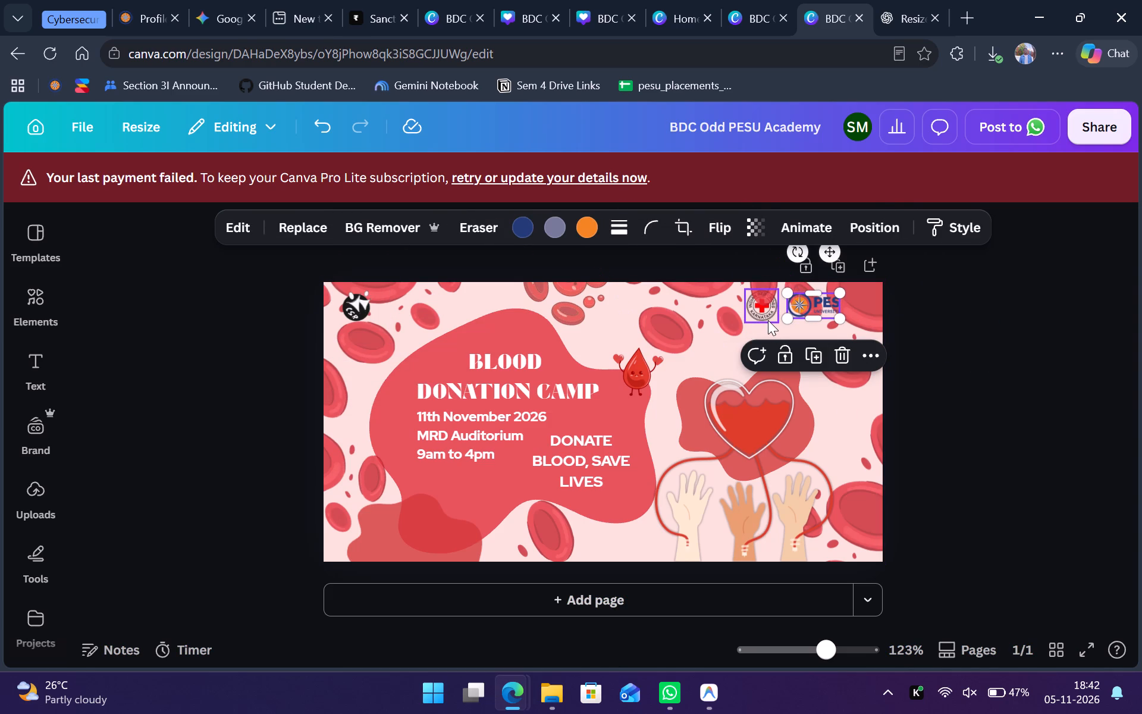
{"action": "left_click", "coordinate": [768, 320], "text": "shift"}
{"action": "left_click_drag", "start_coordinate": [836, 322], "coordinate": [854, 331]}
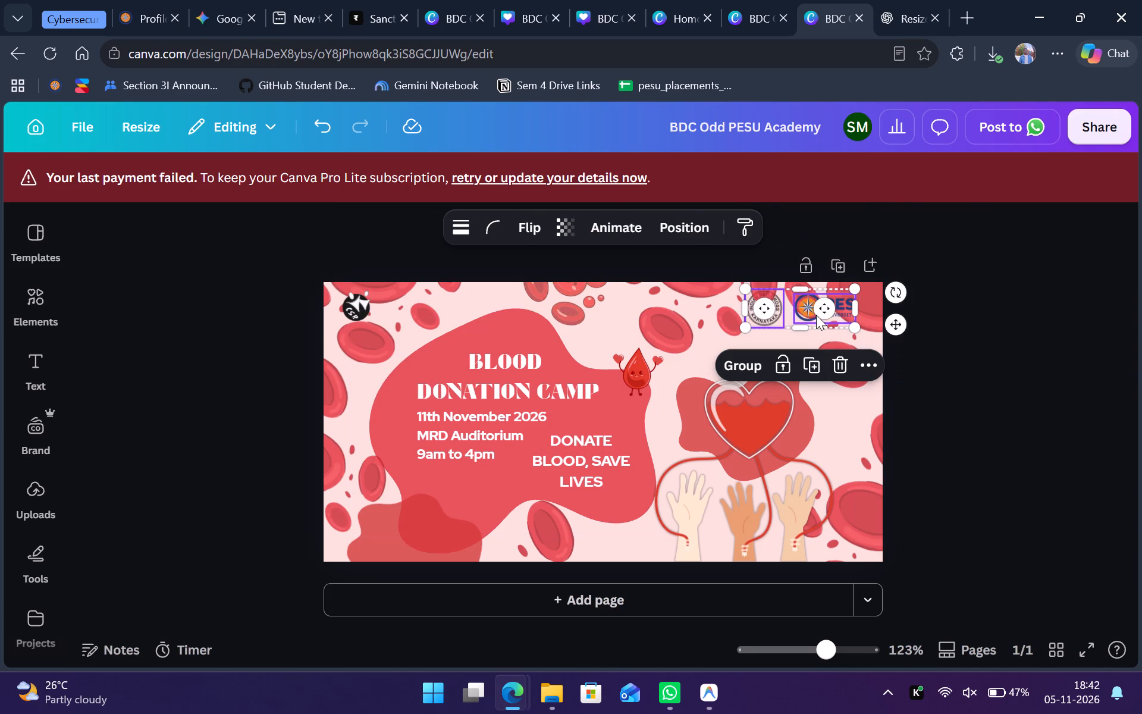
{"action": "left_click_drag", "start_coordinate": [792, 312], "coordinate": [805, 311]}
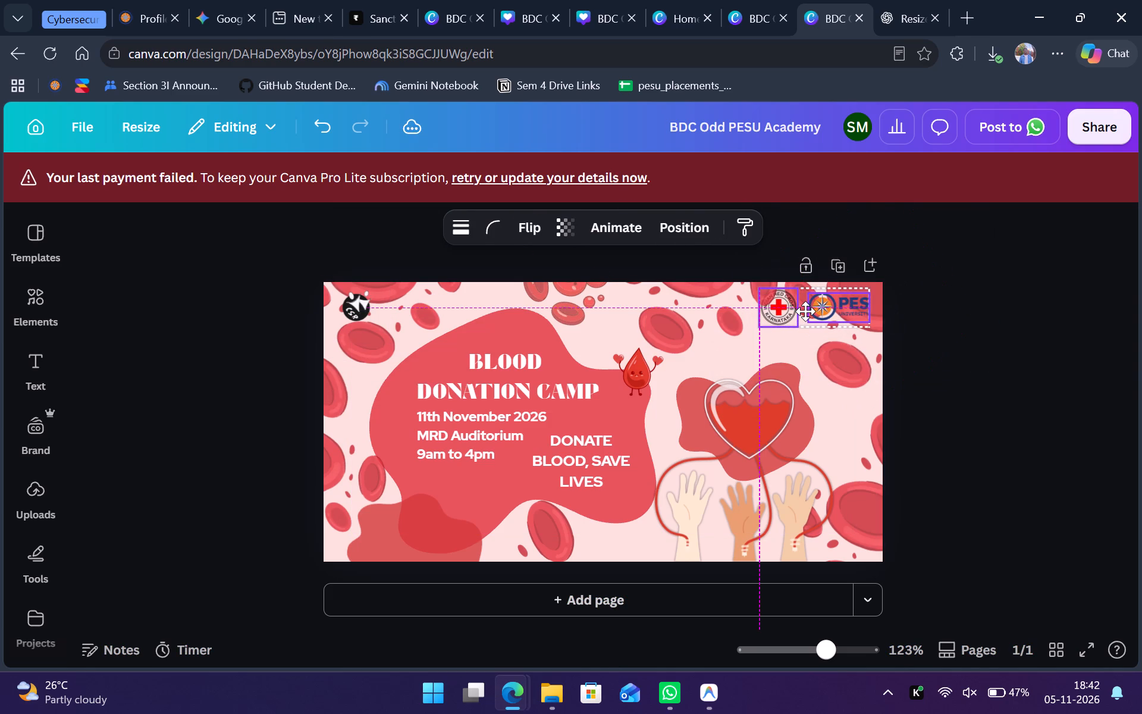
{"action": "left_click_drag", "start_coordinate": [805, 311], "coordinate": [806, 311]}
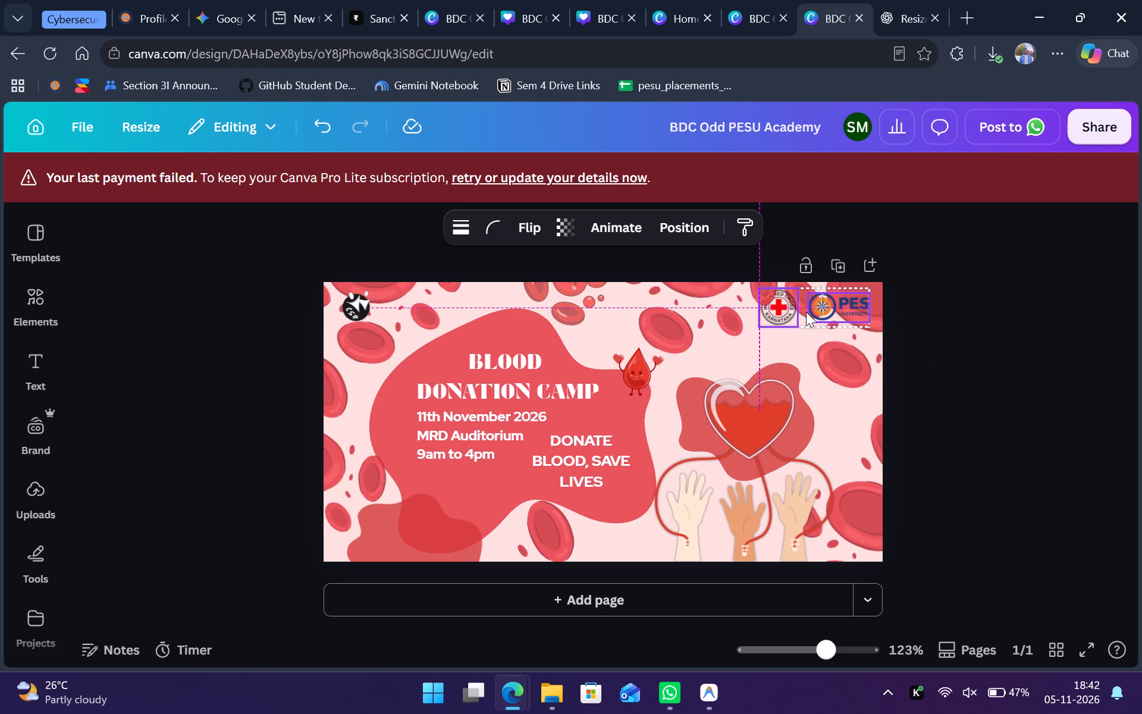
Bring the Red Cross and PES logos to the front of the blood cells.
{"action": "left_click", "coordinate": [880, 368]}
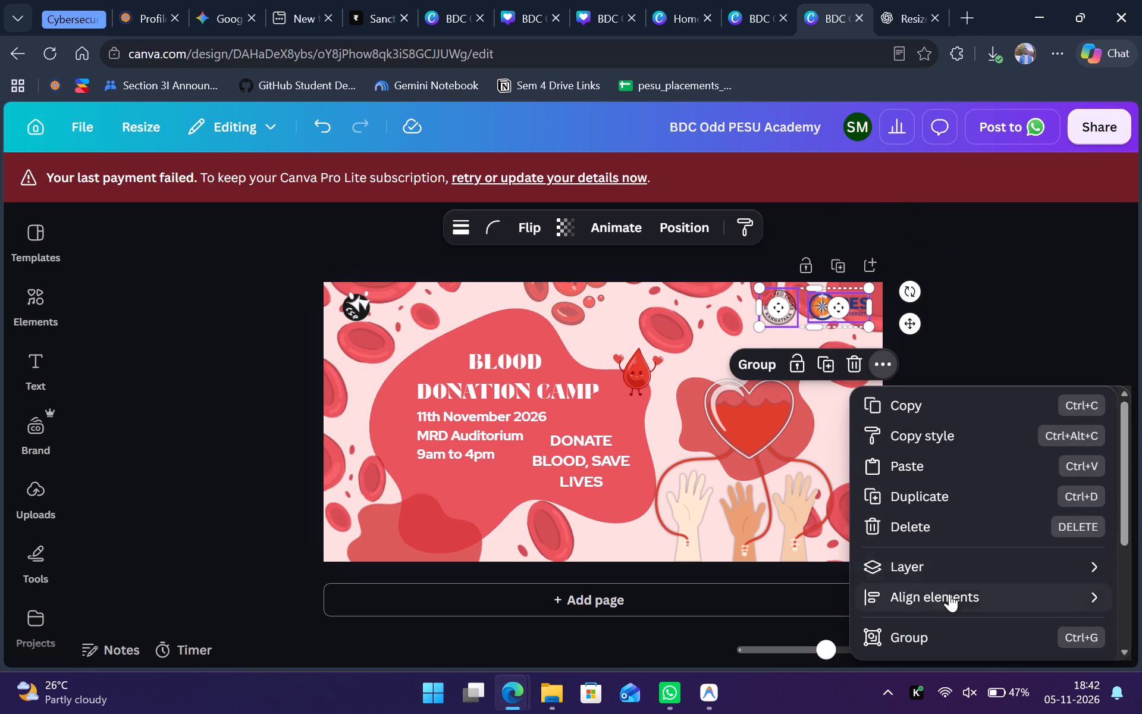
{"action": "left_click", "coordinate": [733, 508]}
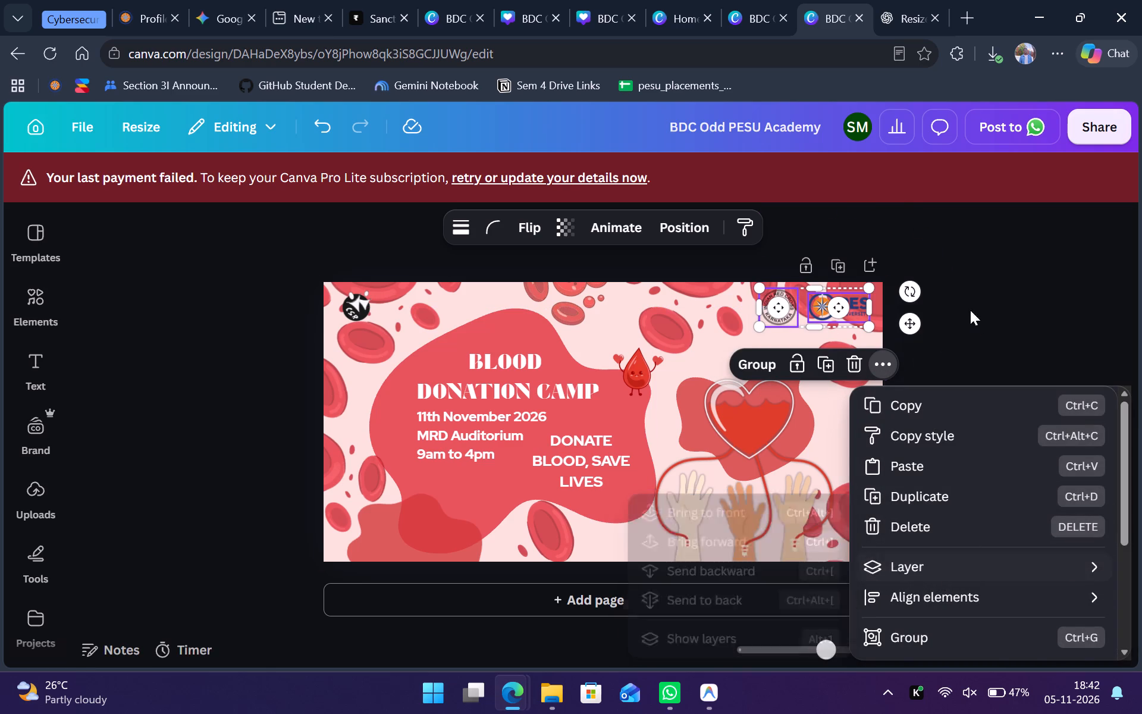
{"action": "left_click", "coordinate": [994, 295]}
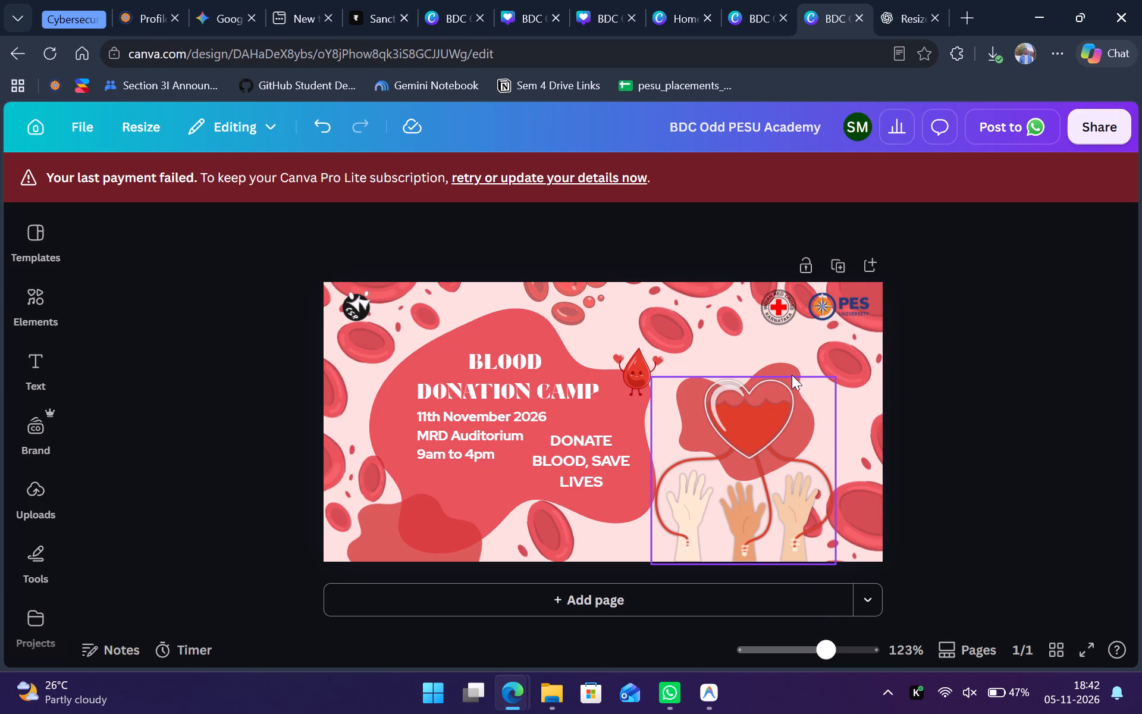
Enlarge the red blob behind the heart illustration slightly from its upper-left corner and shift it upward.
{"action": "left_click", "coordinate": [789, 367]}
{"action": "left_click_drag", "start_coordinate": [675, 362], "coordinate": [665, 355]}
{"action": "left_click_drag", "start_coordinate": [754, 365], "coordinate": [758, 359]}
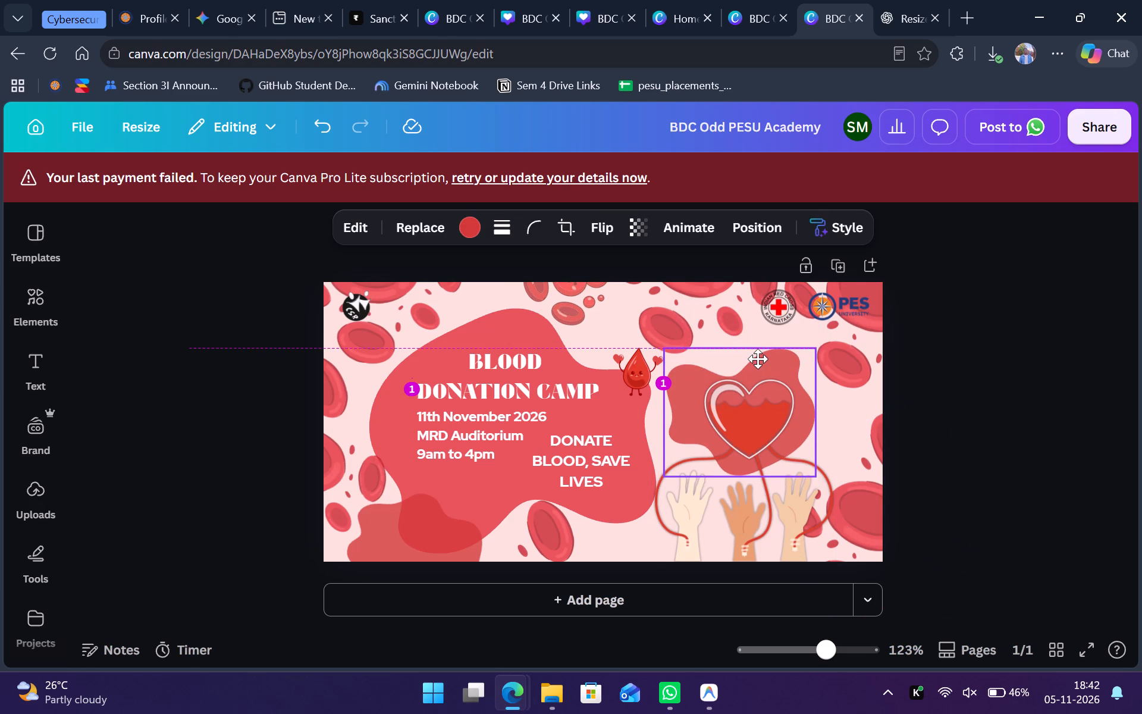
{"action": "left_click_drag", "start_coordinate": [758, 359], "coordinate": [760, 358]}
{"action": "left_click", "coordinate": [924, 379]}
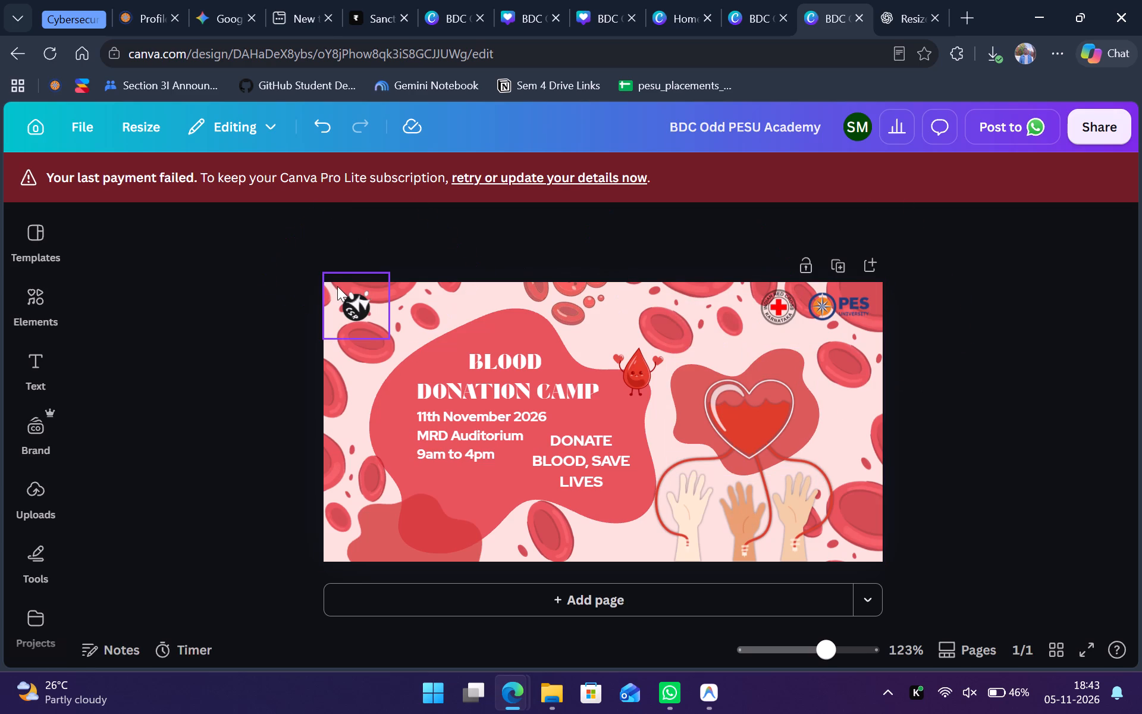
{"action": "left_click", "coordinate": [287, 305]}
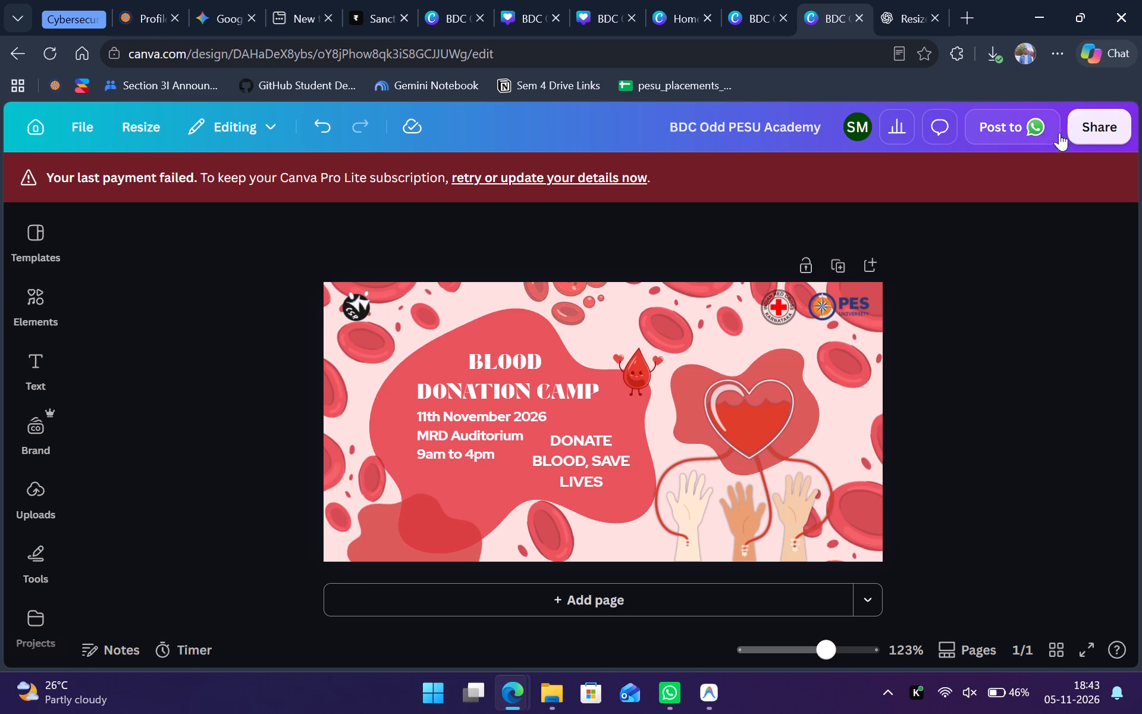
Switch back to the BDC Odd TV Landscape design and dismiss its resize dialog.
{"action": "left_click", "coordinate": [780, 0]}
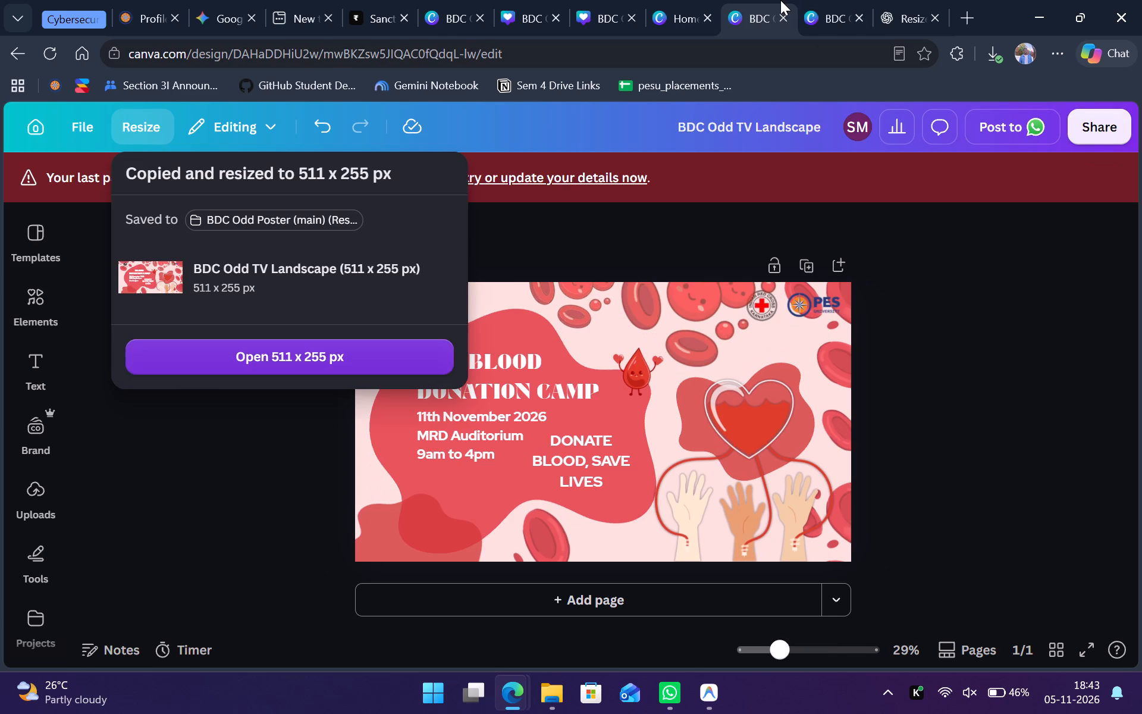
{"action": "left_click", "coordinate": [1043, 284]}
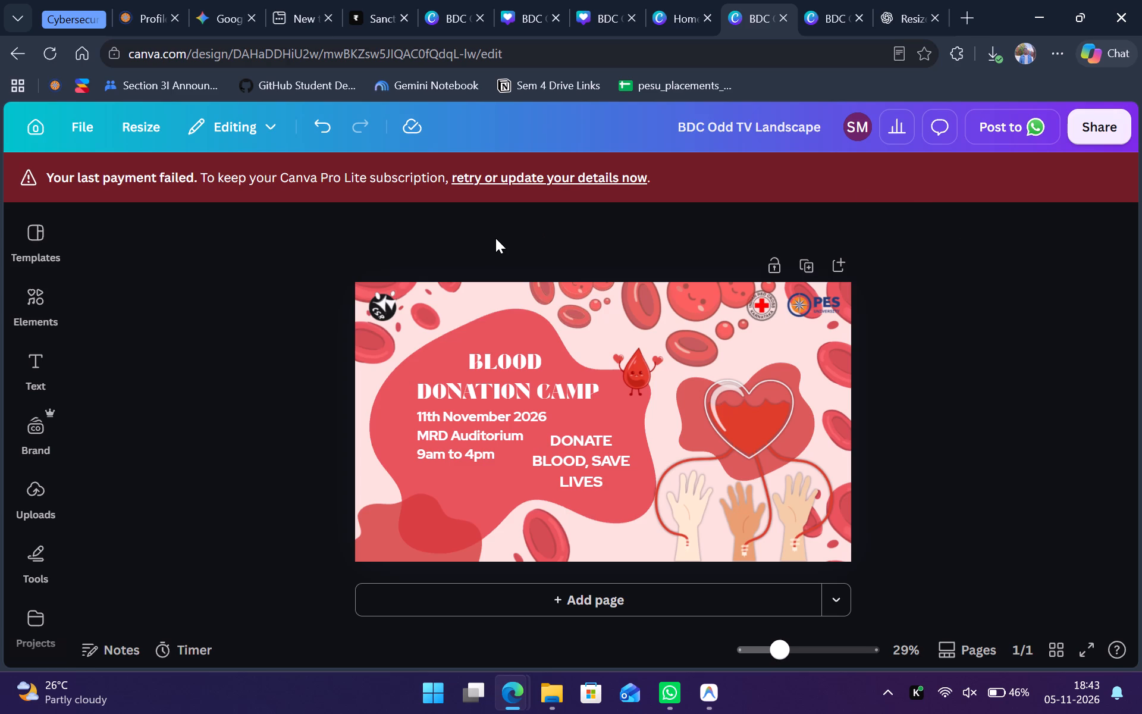
Create a resized copy of the TV landscape design at 1600 × 400 px and open it.
{"action": "left_click", "coordinate": [167, 129]}
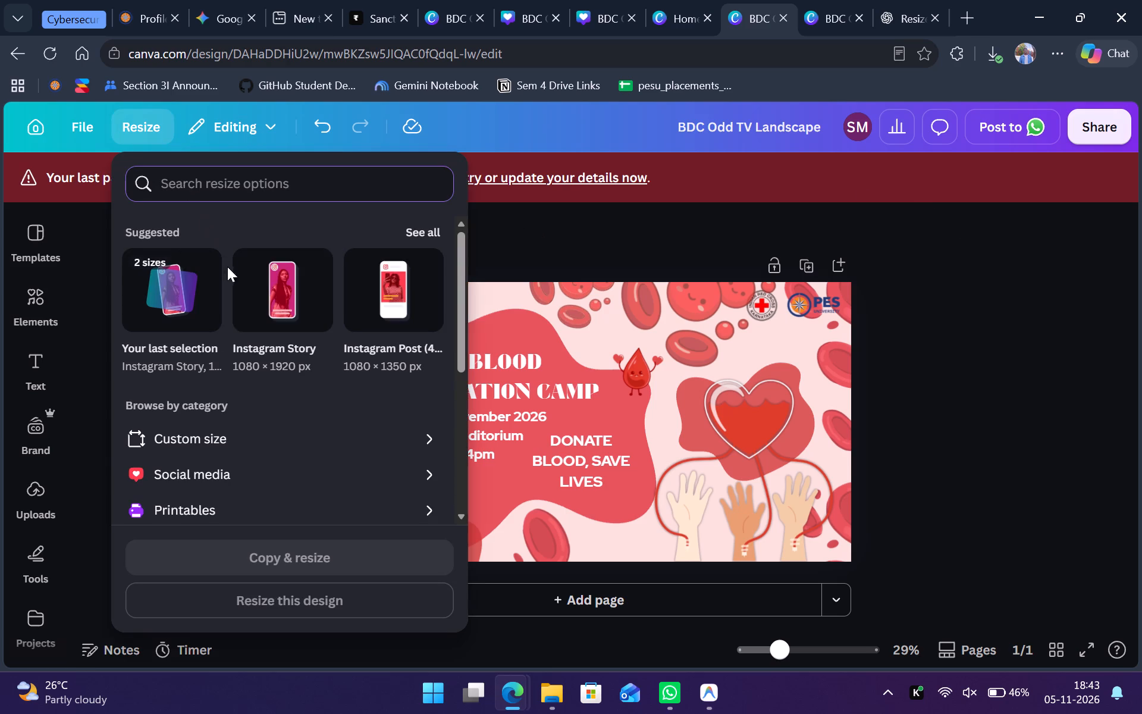
{"action": "left_click", "coordinate": [226, 436]}
{"action": "double_click", "coordinate": [180, 295]}
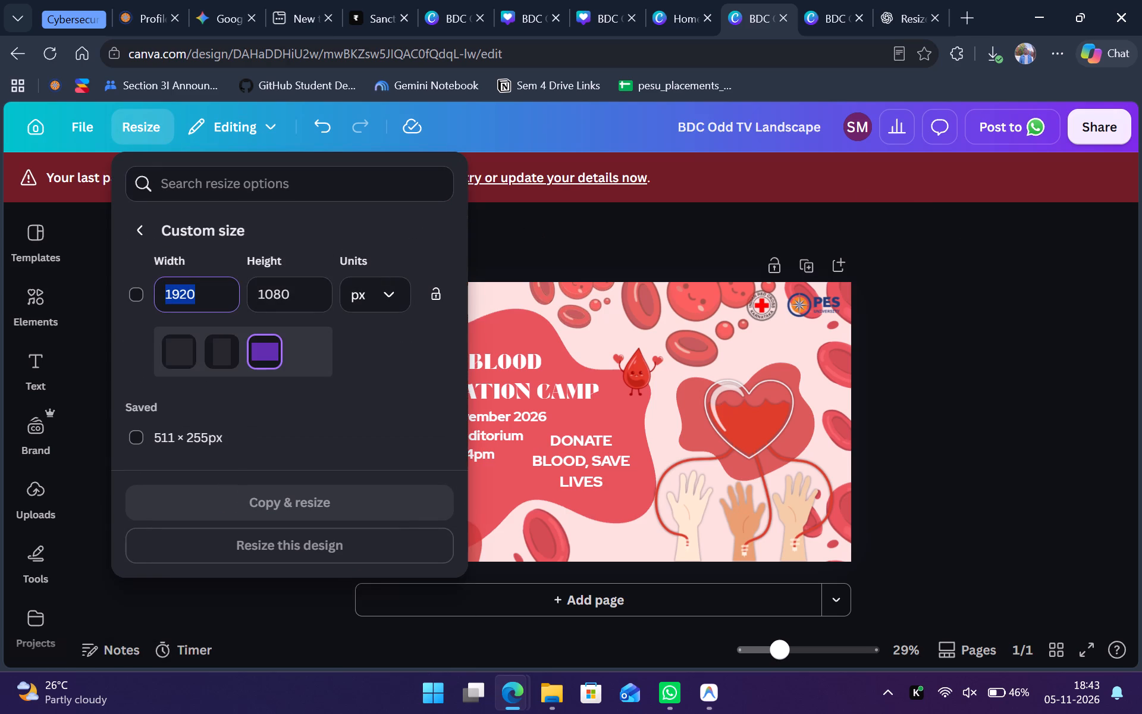
{"action": "type", "text": "1660"}
{"action": "key", "text": "Tab"}
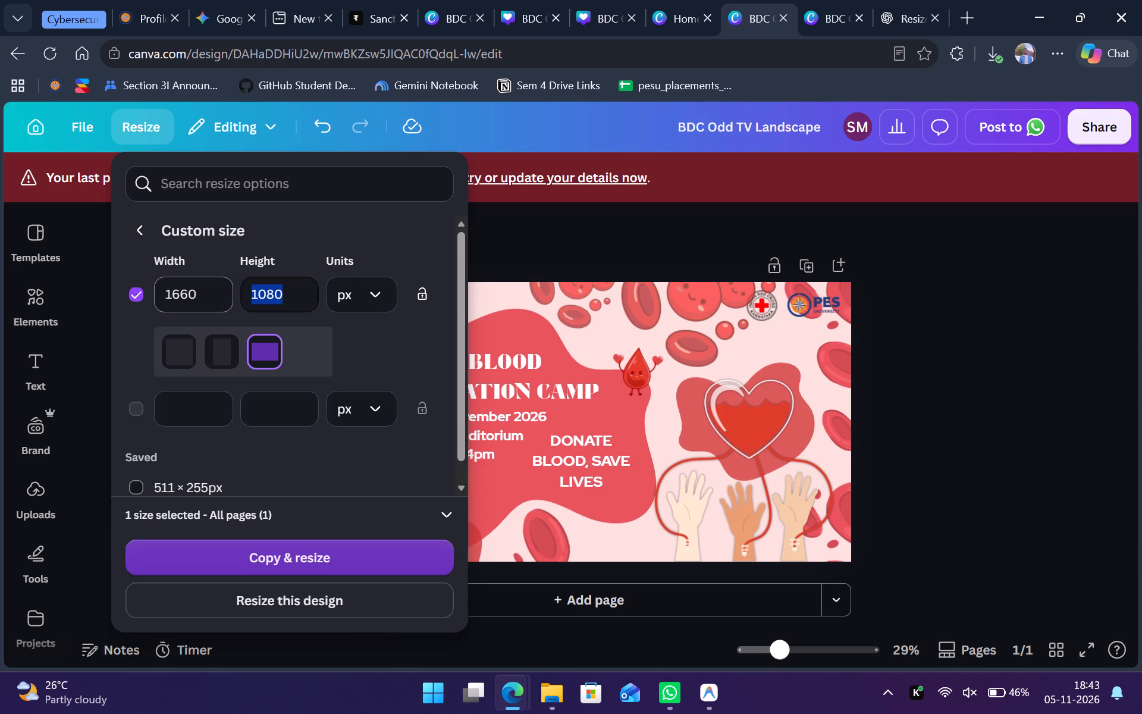
{"action": "key", "text": "shift+Tab"}
{"action": "type", "text": "1600"}
{"action": "key", "text": "Tab"}
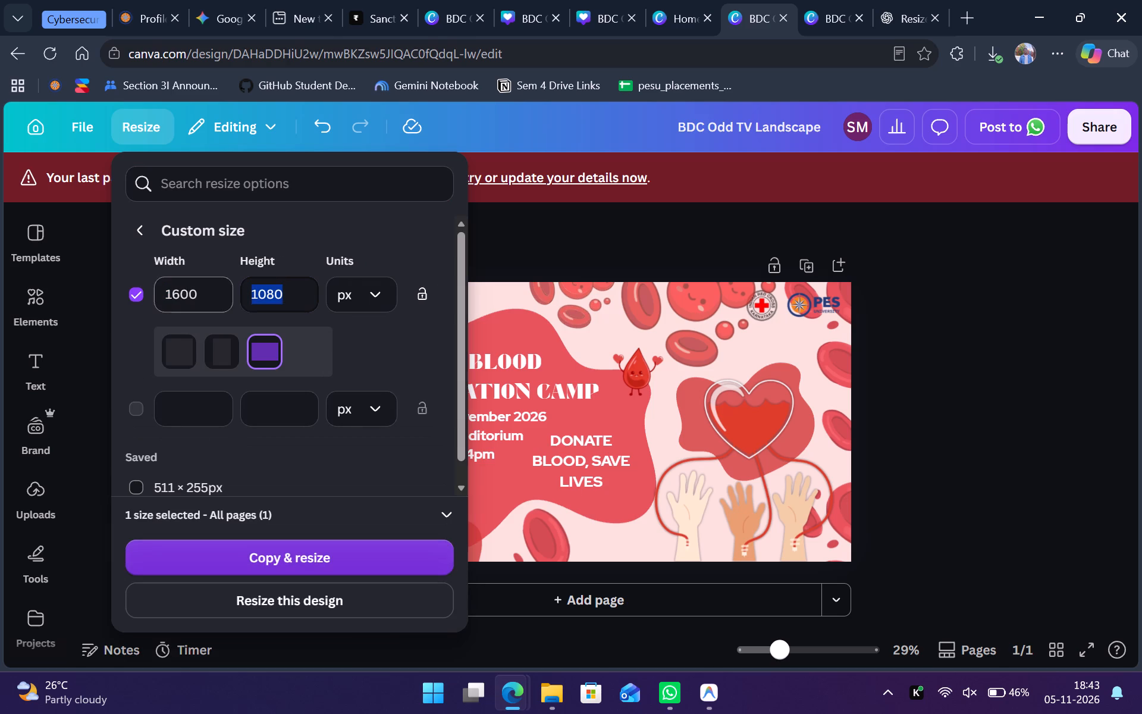
{"action": "type", "text": "400"}
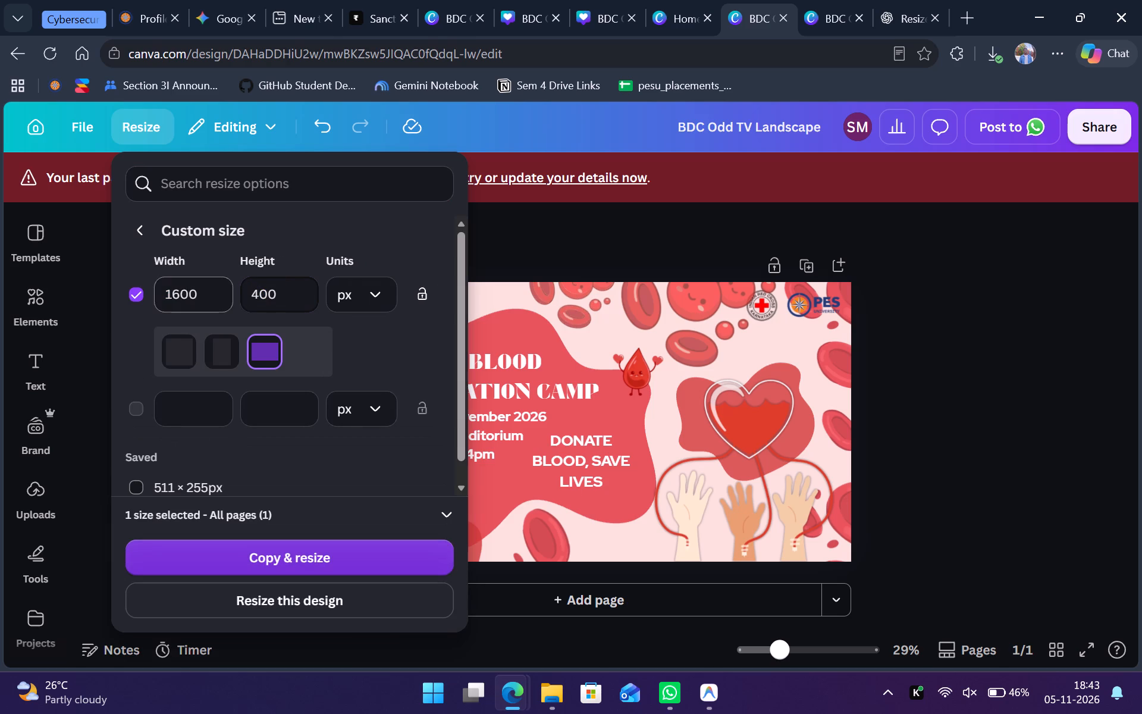
{"action": "key", "text": "Return"}
{"action": "key", "text": "Return"}
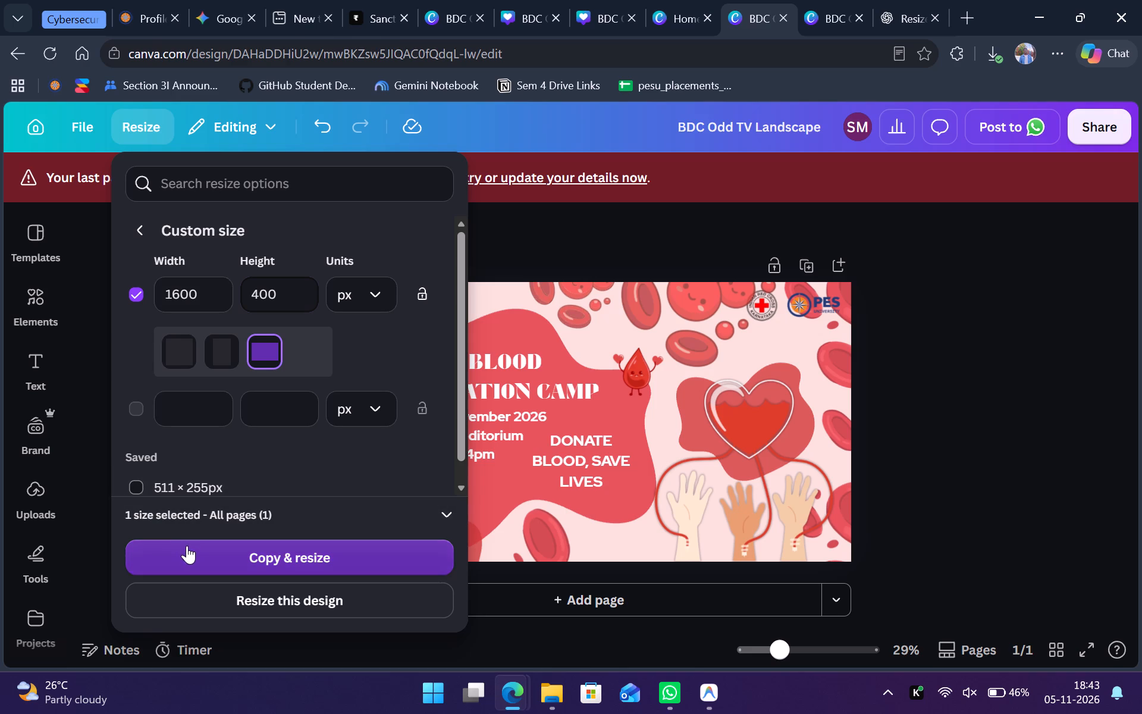
{"action": "left_click", "coordinate": [187, 546]}
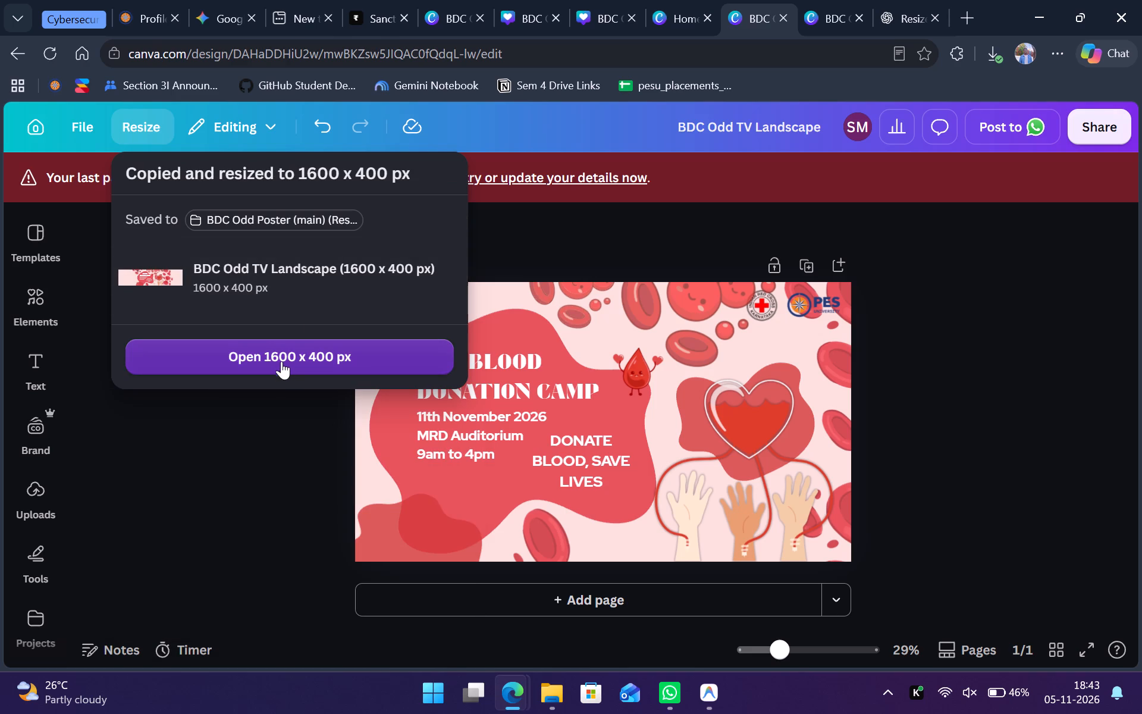
{"action": "left_click", "coordinate": [281, 360]}
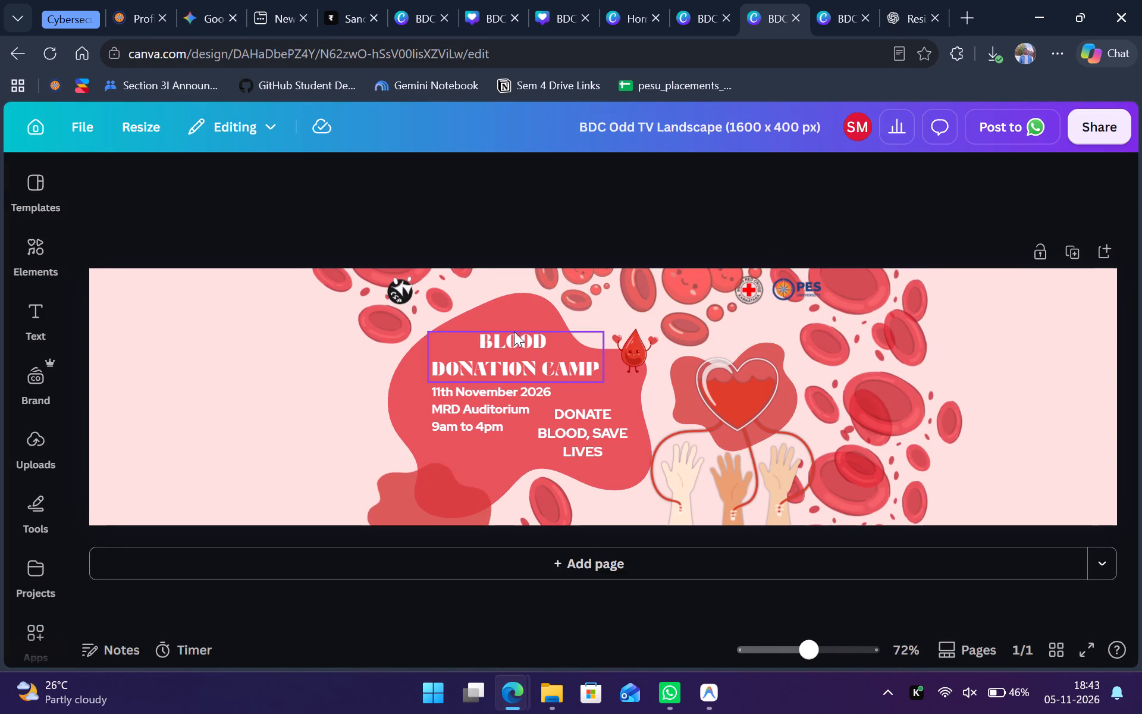
Duplicate the blood cell cluster behind the black round logo twice, placing the copies in the banner's upper-left and lower-left corners.
{"action": "left_click", "coordinate": [393, 362]}
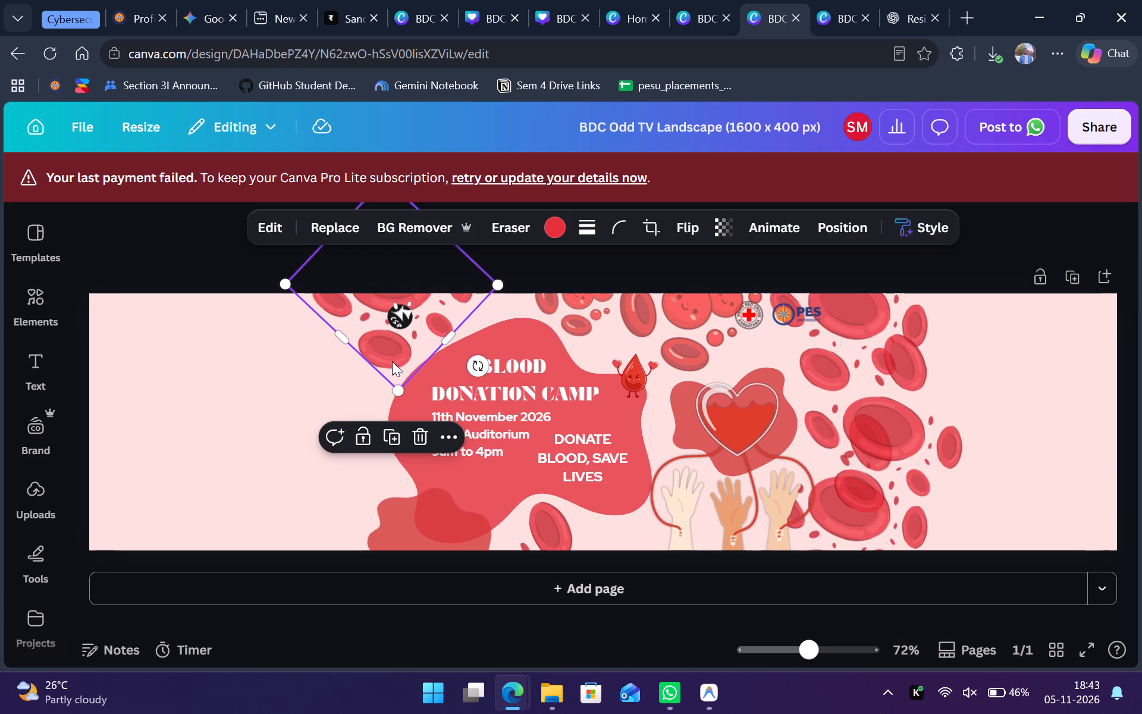
{"action": "key", "text": "ctrl+d"}
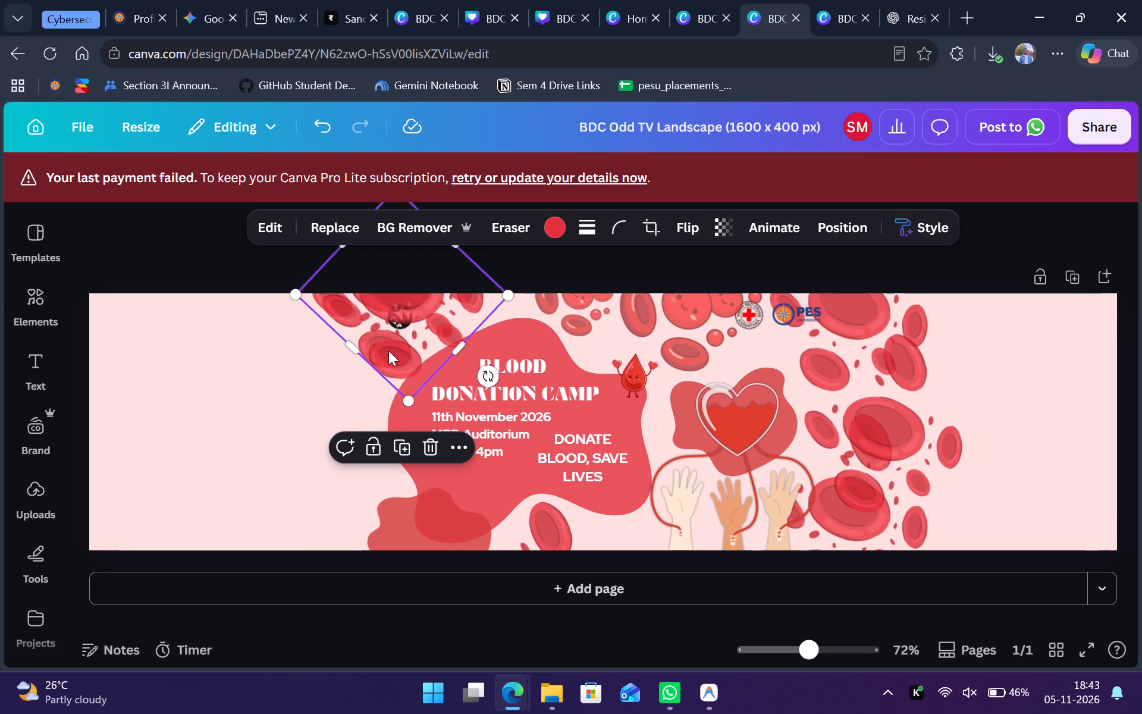
{"action": "left_click_drag", "start_coordinate": [388, 350], "coordinate": [102, 352]}
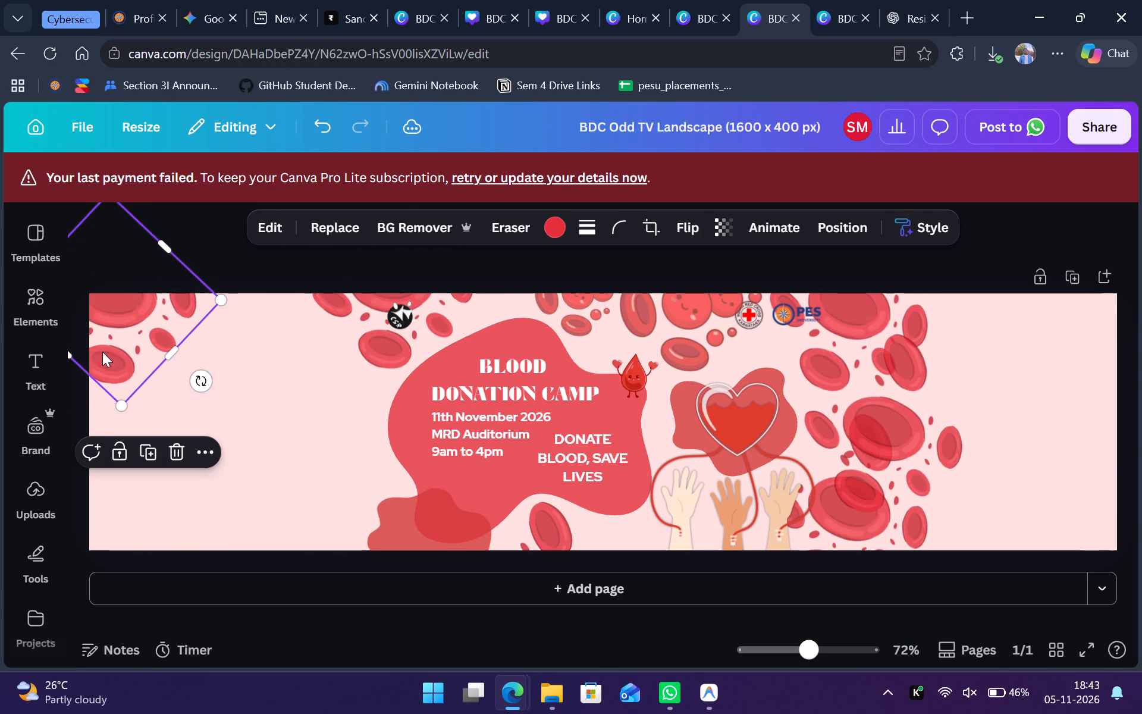
{"action": "key", "text": "ctrl+d"}
{"action": "left_click_drag", "start_coordinate": [150, 355], "coordinate": [127, 529]}
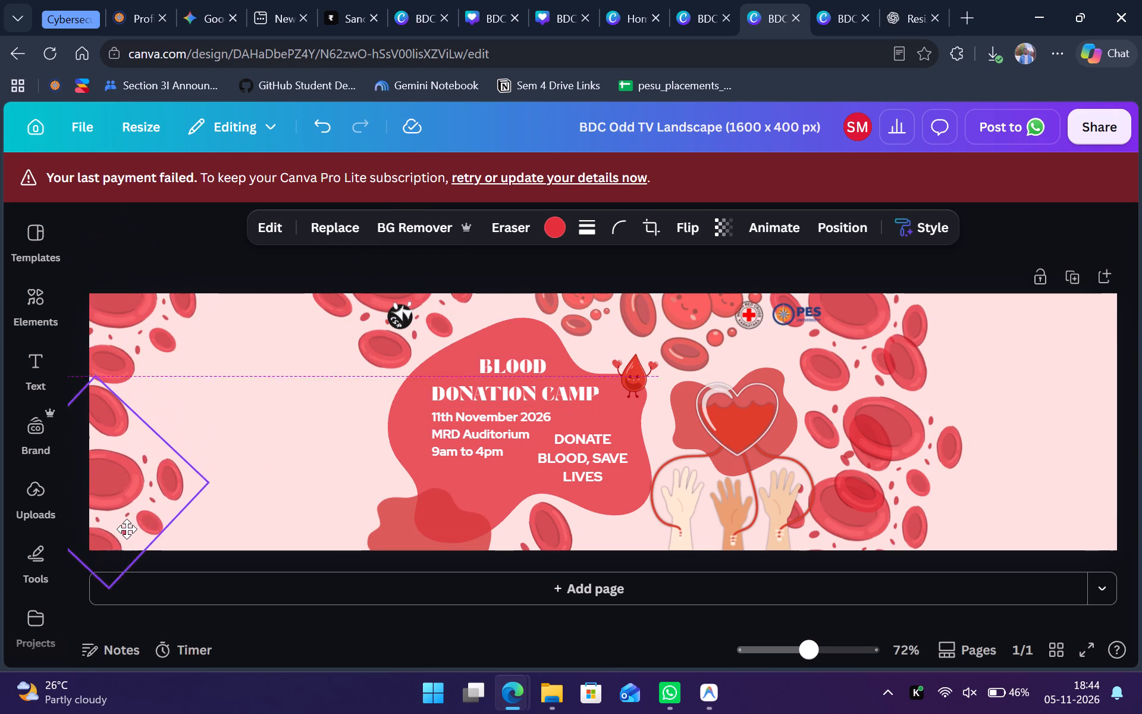
{"action": "left_click_drag", "start_coordinate": [127, 529], "coordinate": [125, 540]}
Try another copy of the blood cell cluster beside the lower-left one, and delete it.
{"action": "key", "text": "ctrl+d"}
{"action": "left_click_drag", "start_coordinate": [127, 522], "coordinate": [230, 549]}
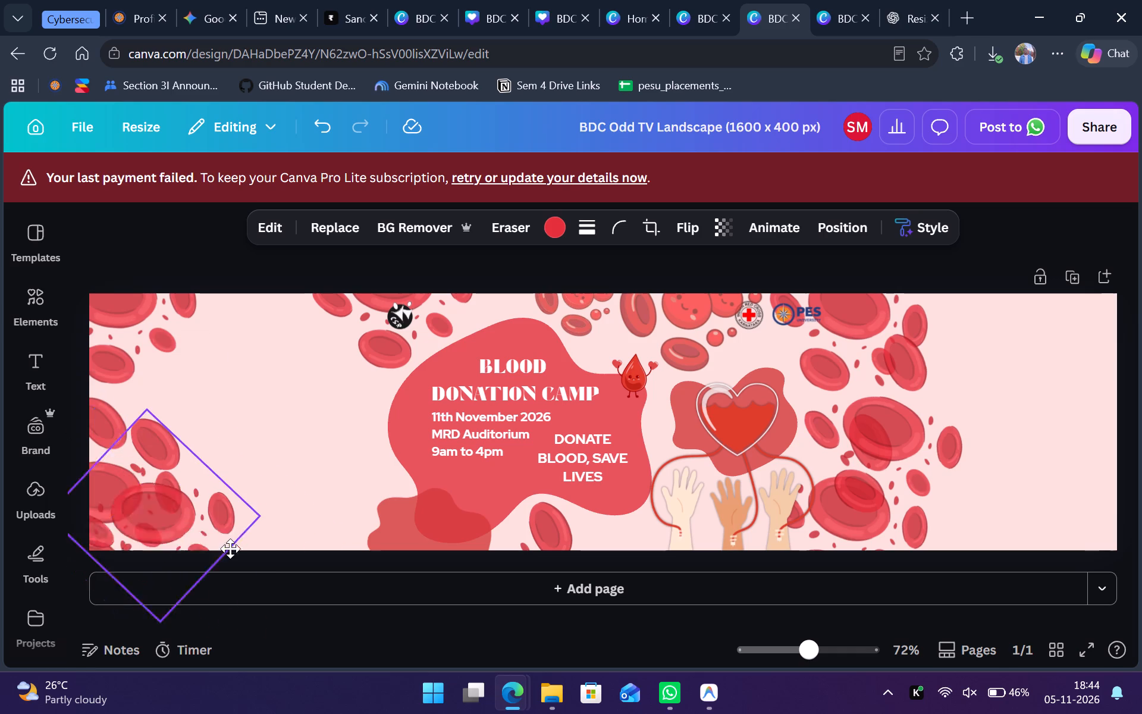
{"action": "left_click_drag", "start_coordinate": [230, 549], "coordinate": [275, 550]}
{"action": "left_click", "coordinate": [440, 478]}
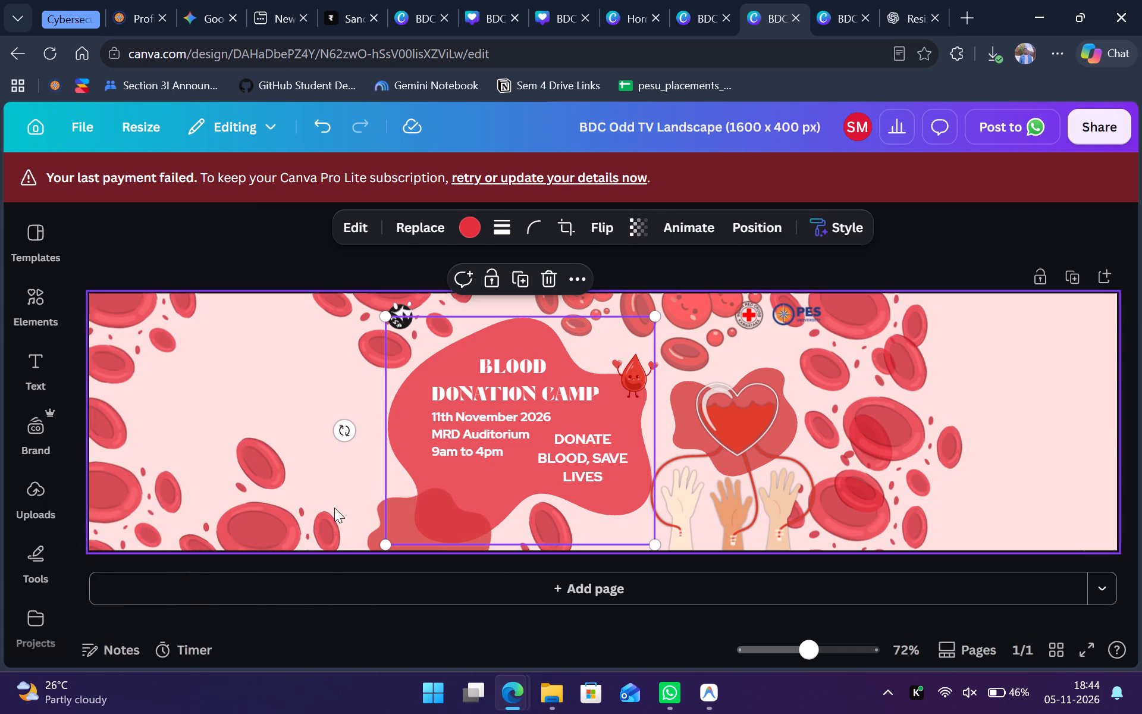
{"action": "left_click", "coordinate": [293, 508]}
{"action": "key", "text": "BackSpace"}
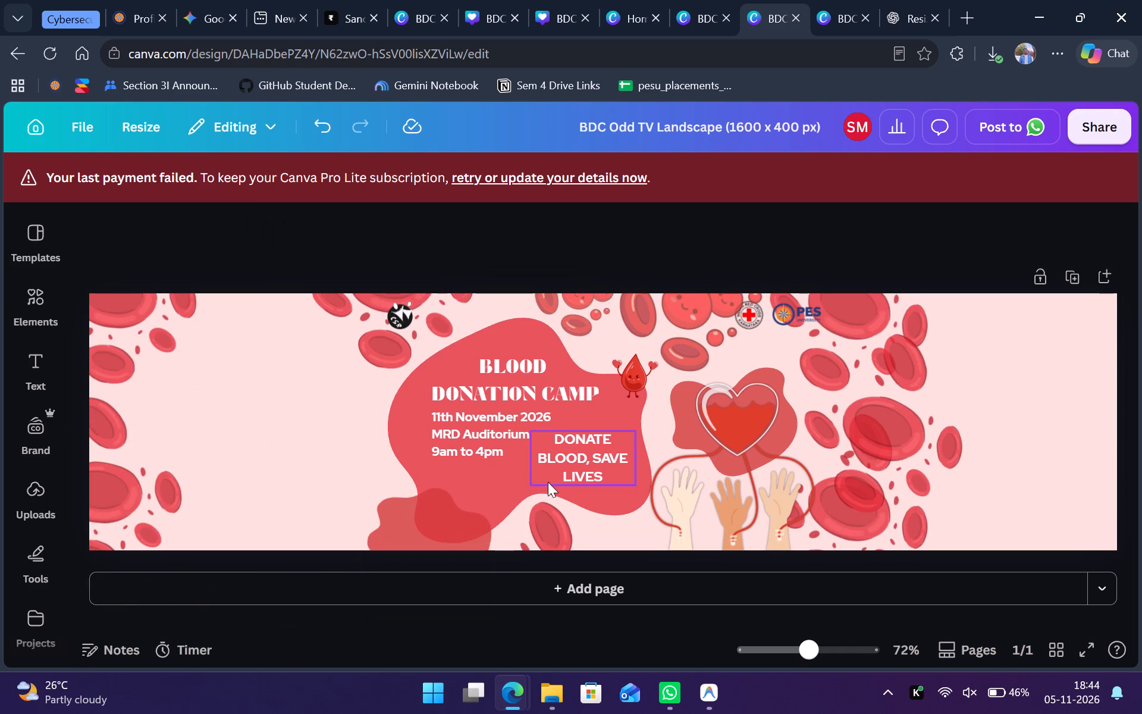
Move both red blobs, the title, event details, slogan and blood drop mascot together into the banner's left part.
{"action": "left_click", "coordinate": [478, 495], "text": "shift"}
{"action": "left_click", "coordinate": [510, 472], "text": "shift"}
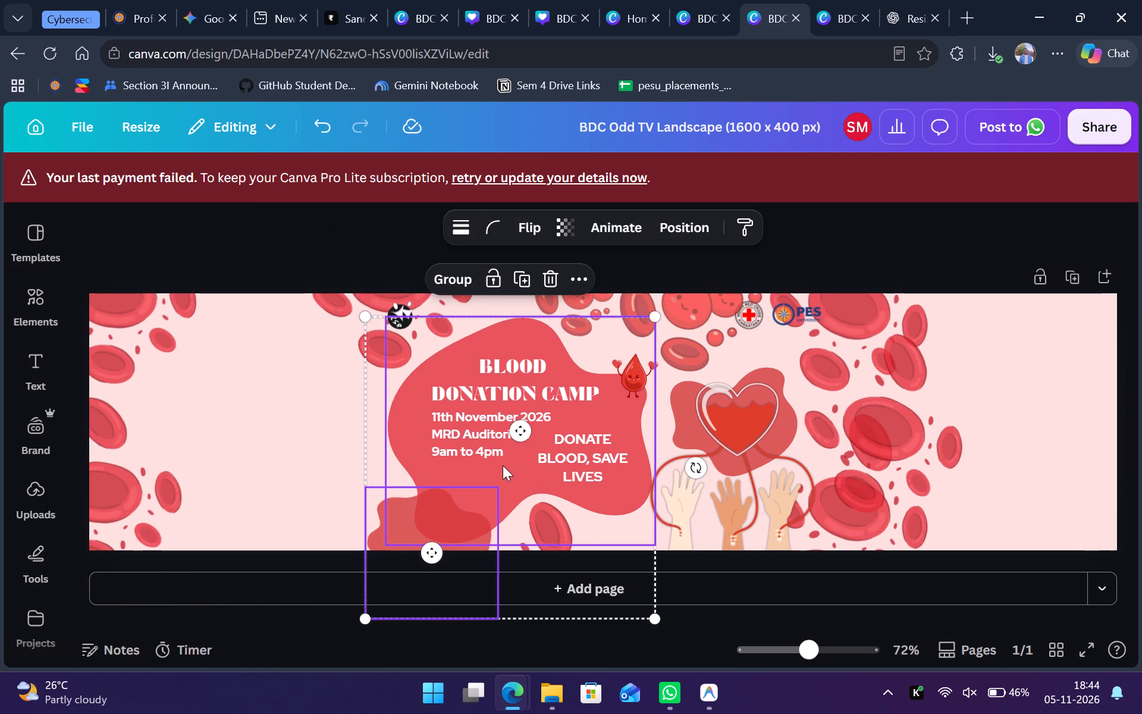
{"action": "left_click", "coordinate": [482, 444], "text": "shift"}
{"action": "left_click", "coordinate": [495, 390], "text": "shift"}
{"action": "left_click", "coordinate": [614, 461], "text": "shift"}
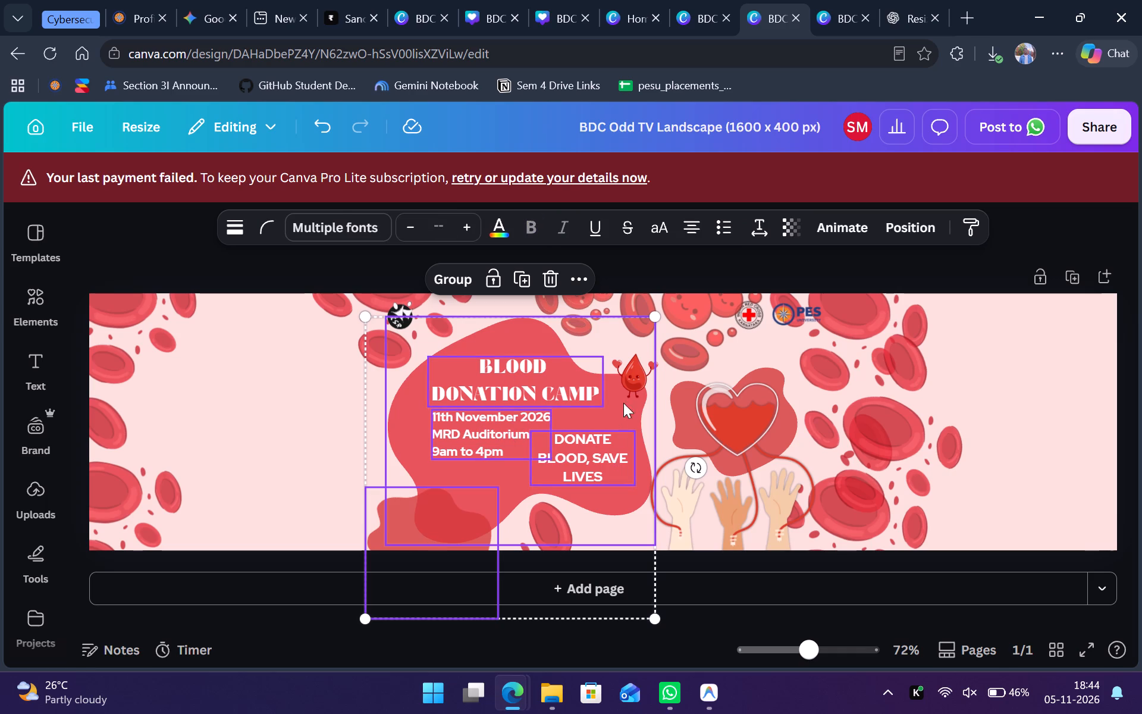
{"action": "left_click", "coordinate": [631, 383], "text": "shift"}
{"action": "left_click_drag", "start_coordinate": [614, 413], "coordinate": [435, 412]}
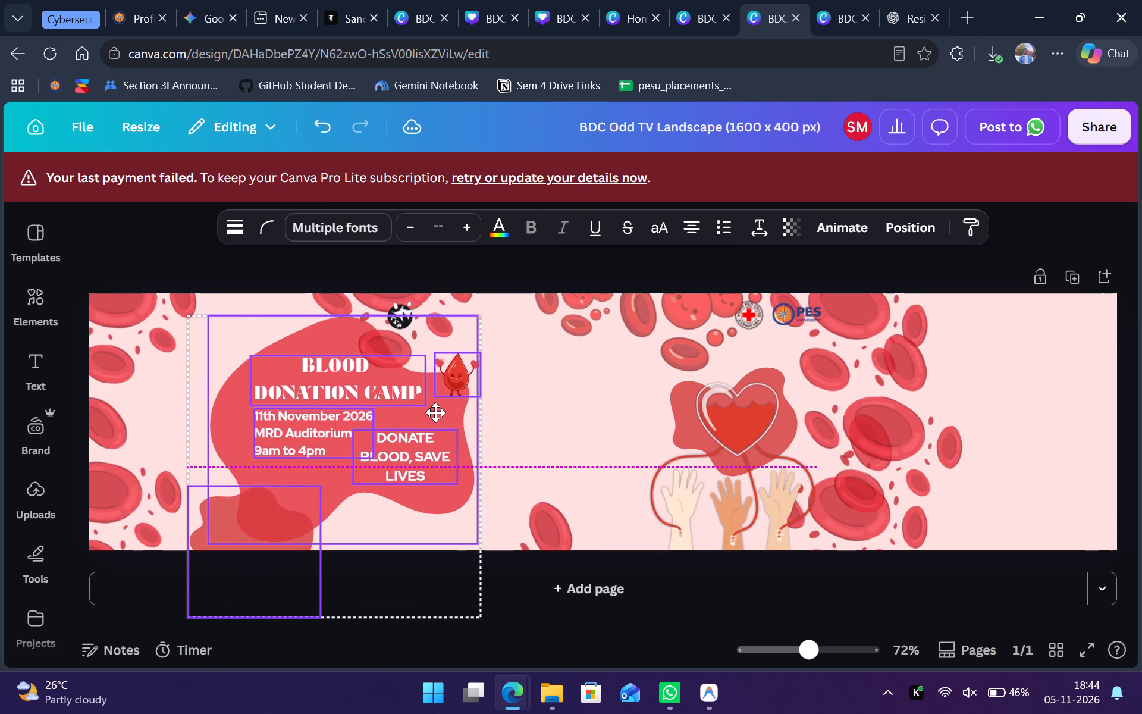
{"action": "left_click_drag", "start_coordinate": [435, 412], "coordinate": [416, 412]}
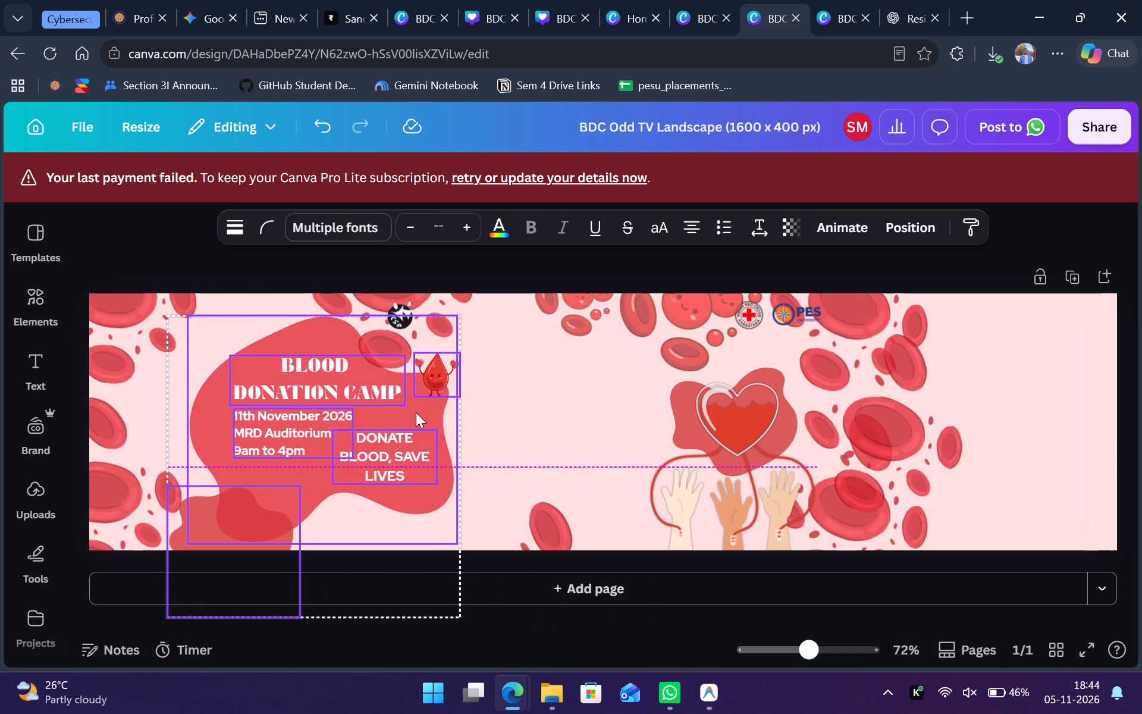
Spread the overlapping blood cell clusters on the right: move one to the upper-right corner and put a copy of the lower one in the lower-right corner.
{"action": "left_click_drag", "start_coordinate": [880, 424], "coordinate": [993, 328]}
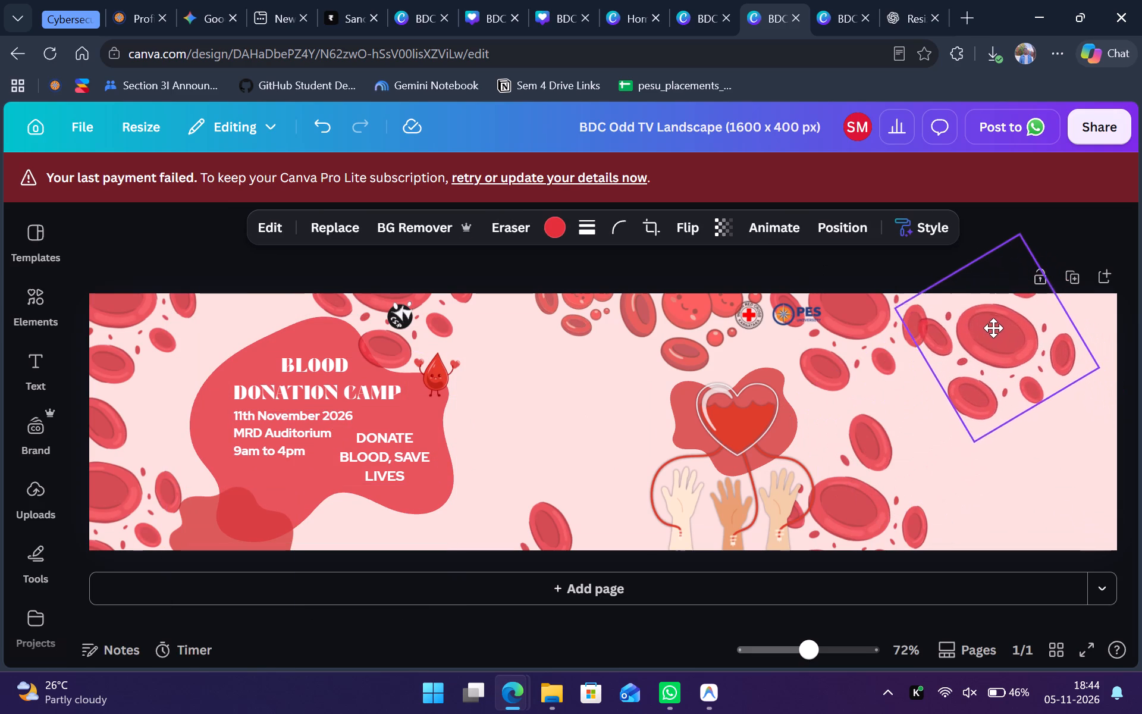
{"action": "left_click_drag", "start_coordinate": [993, 328], "coordinate": [1006, 314]}
{"action": "left_click_drag", "start_coordinate": [873, 471], "coordinate": [900, 458]}
{"action": "key", "text": "ctrl+d"}
{"action": "left_click_drag", "start_coordinate": [912, 484], "coordinate": [1064, 481]}
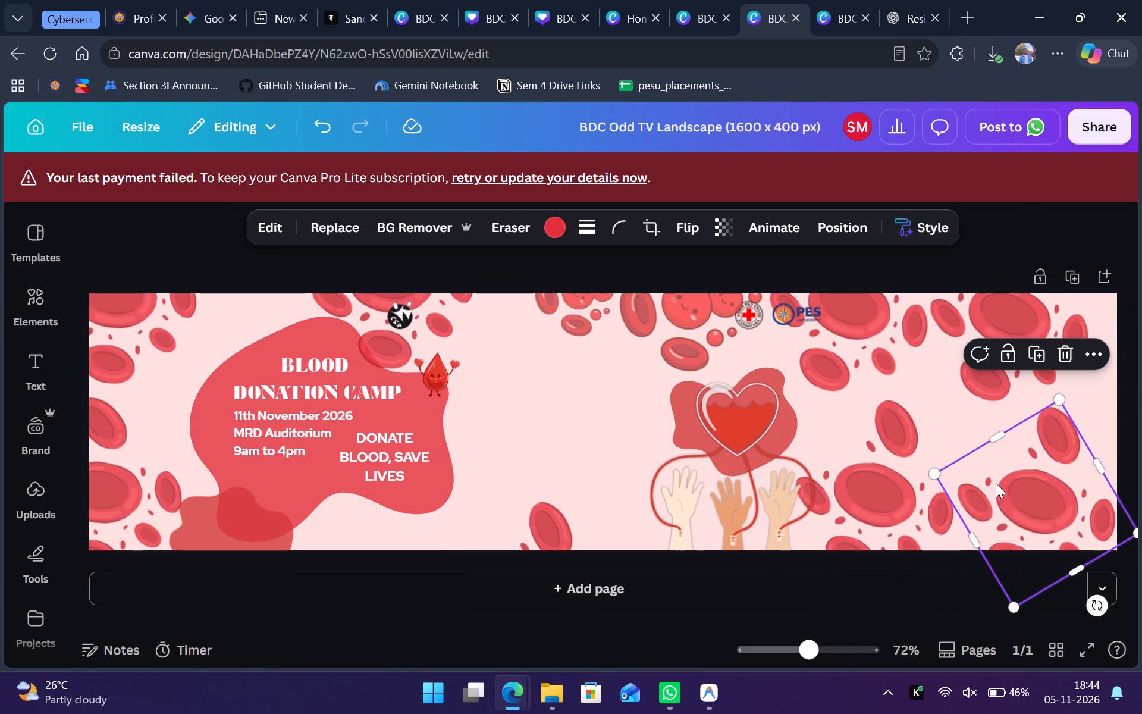
Nudge the heart-and-hands illustration slightly down over its red blob.
{"action": "left_click_drag", "start_coordinate": [746, 496], "coordinate": [745, 499]}
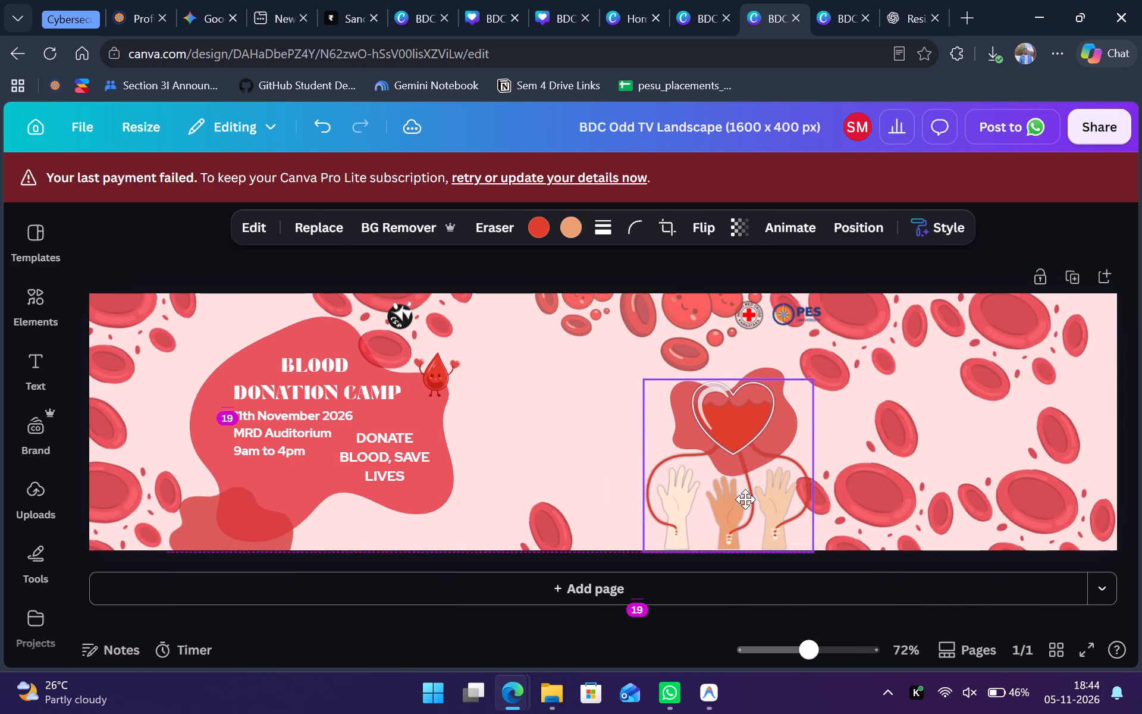
{"action": "left_click_drag", "start_coordinate": [745, 499], "coordinate": [744, 505]}
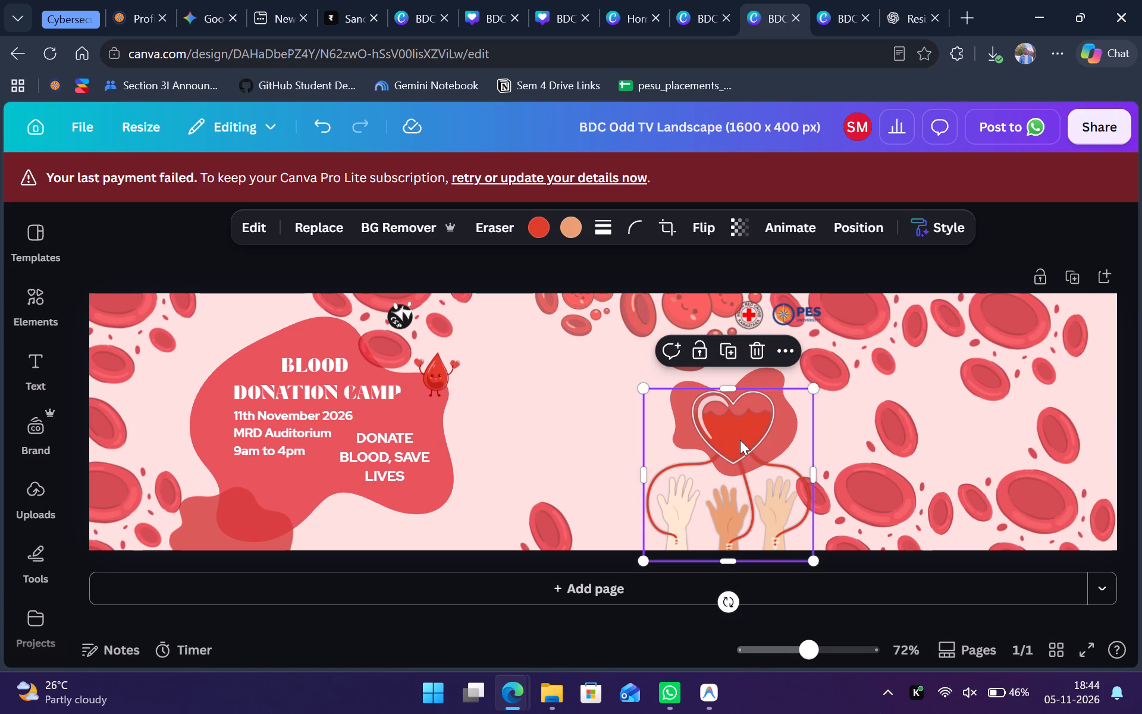
Move the blood cell cluster just right of the hands into the empty gap between the text blob and the heart illustration.
{"action": "left_click_drag", "start_coordinate": [880, 474], "coordinate": [564, 394]}
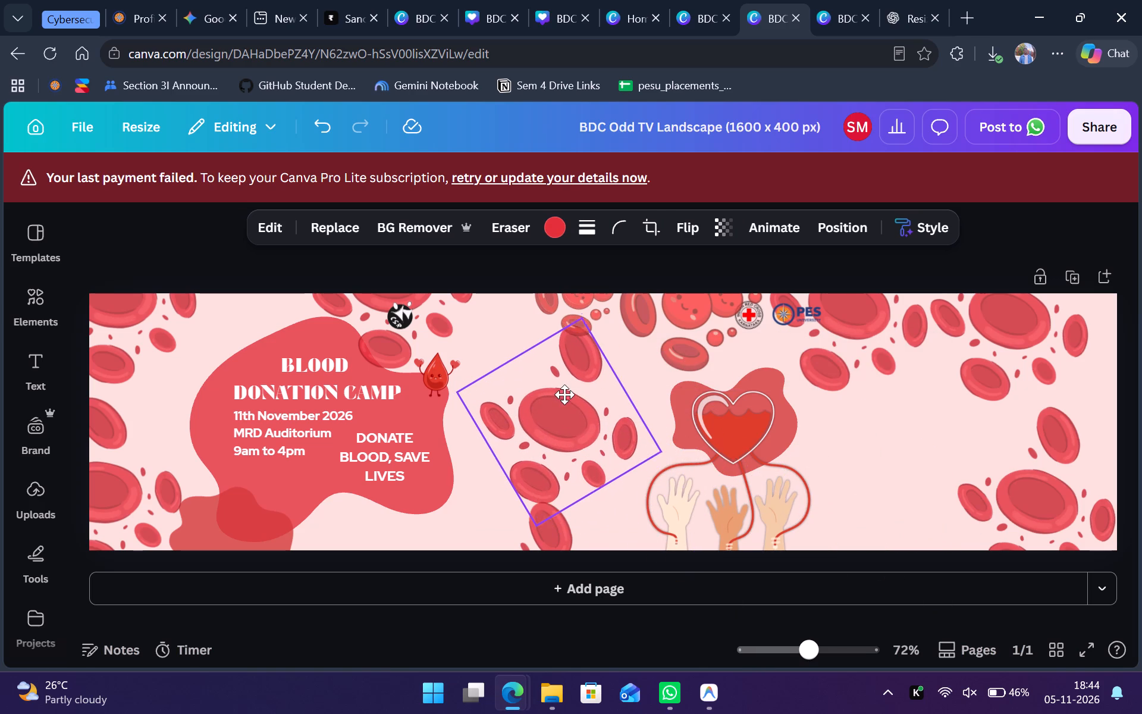
{"action": "left_click_drag", "start_coordinate": [564, 394], "coordinate": [564, 394]}
Move the heart-and-hands illustration together with its red blob to the right, into the cleared space before the lower-right blood cells.
{"action": "left_click", "coordinate": [726, 434], "text": "shift"}
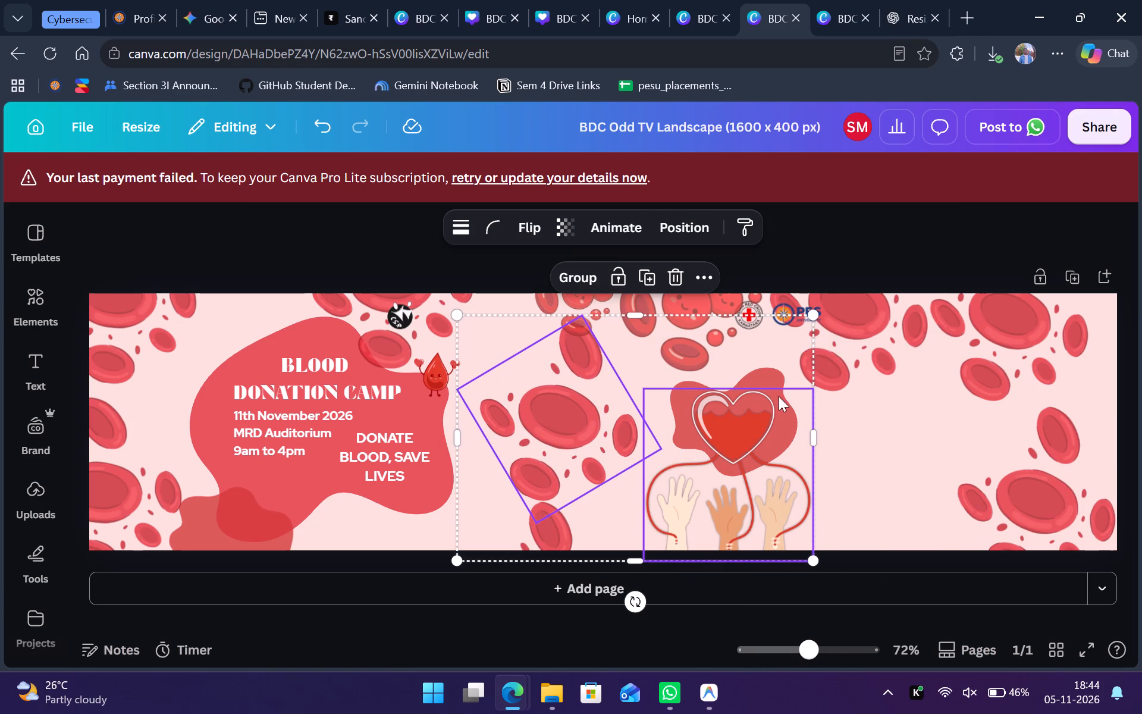
{"action": "left_click", "coordinate": [912, 428]}
{"action": "left_click", "coordinate": [783, 464]}
{"action": "left_click", "coordinate": [764, 377], "text": "shift"}
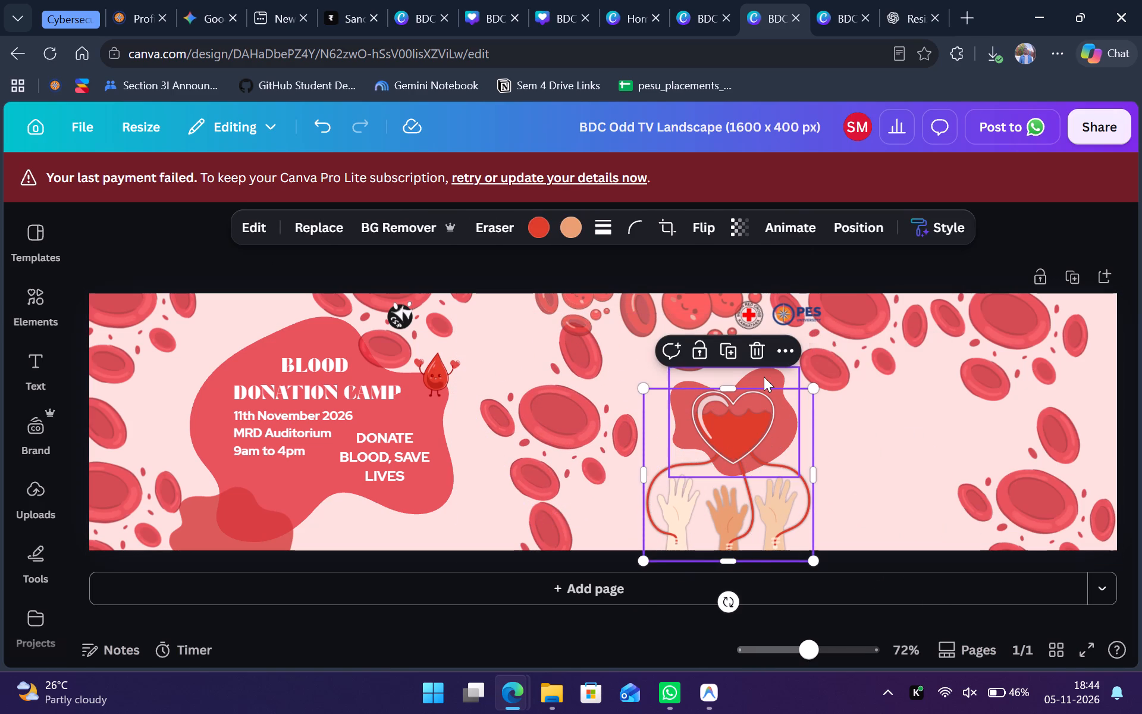
{"action": "left_click_drag", "start_coordinate": [764, 433], "coordinate": [896, 453]}
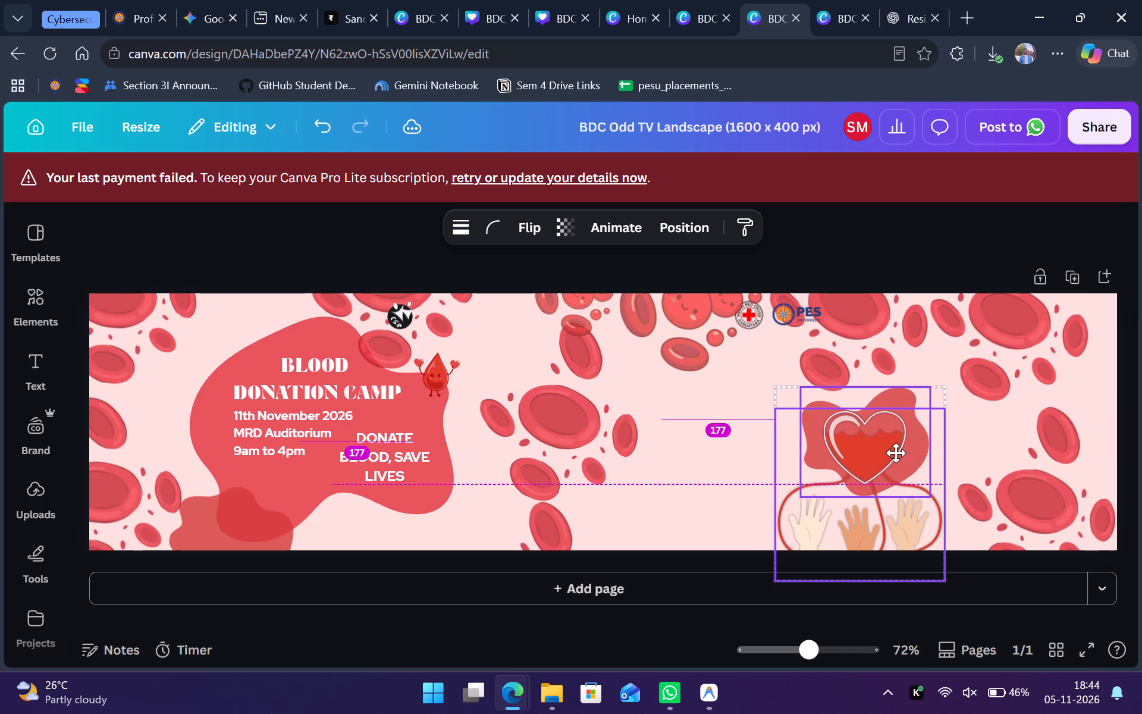
{"action": "left_click_drag", "start_coordinate": [896, 453], "coordinate": [889, 426]}
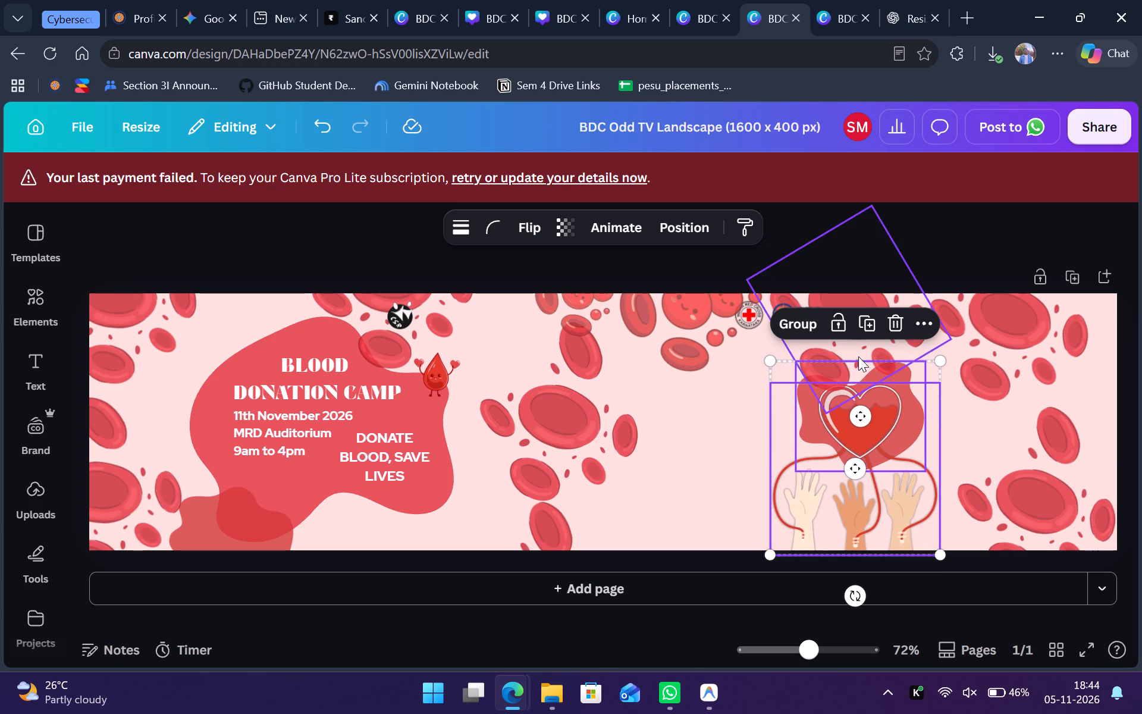
Shift the blood cell cluster behind the PES logo up and right, clear of the heart illustration.
{"action": "left_click_drag", "start_coordinate": [864, 312], "coordinate": [867, 300]}
{"action": "left_click_drag", "start_coordinate": [864, 291], "coordinate": [864, 269]}
{"action": "left_click_drag", "start_coordinate": [866, 303], "coordinate": [882, 277]}
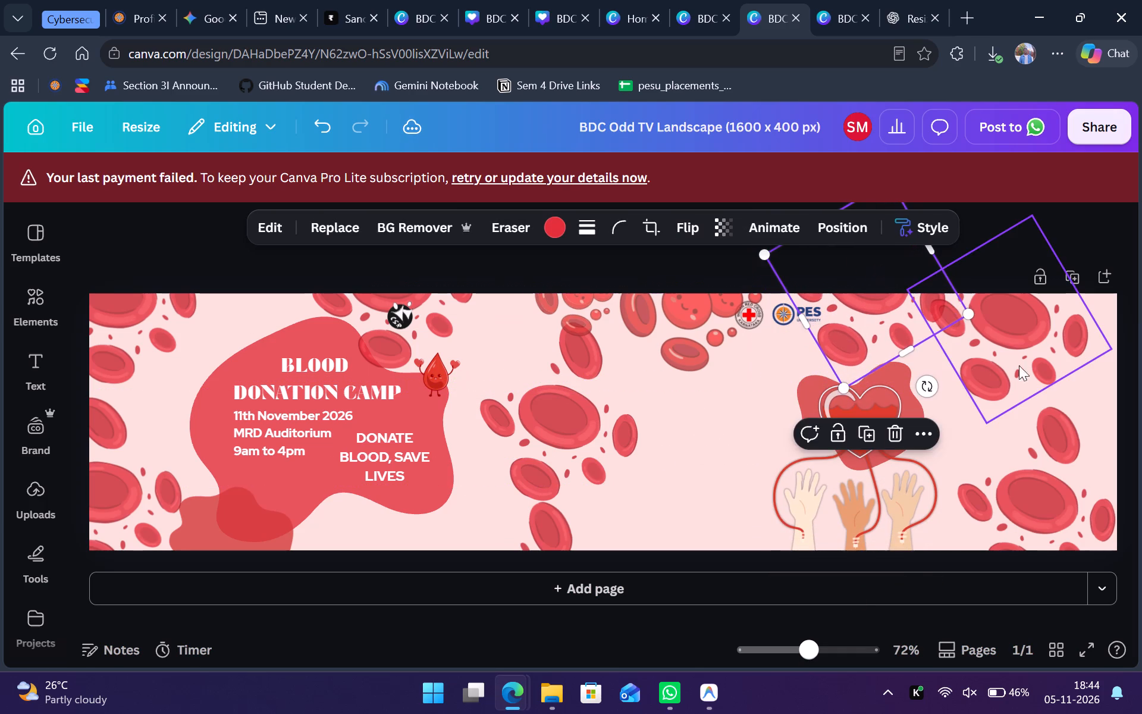
Duplicate the upper-right blood cell cluster and place the copy partly beyond the banner's upper-right edge.
{"action": "left_click", "coordinate": [1027, 367]}
{"action": "key", "text": "ctrl+d"}
{"action": "left_click_drag", "start_coordinate": [1026, 364], "coordinate": [1115, 322]}
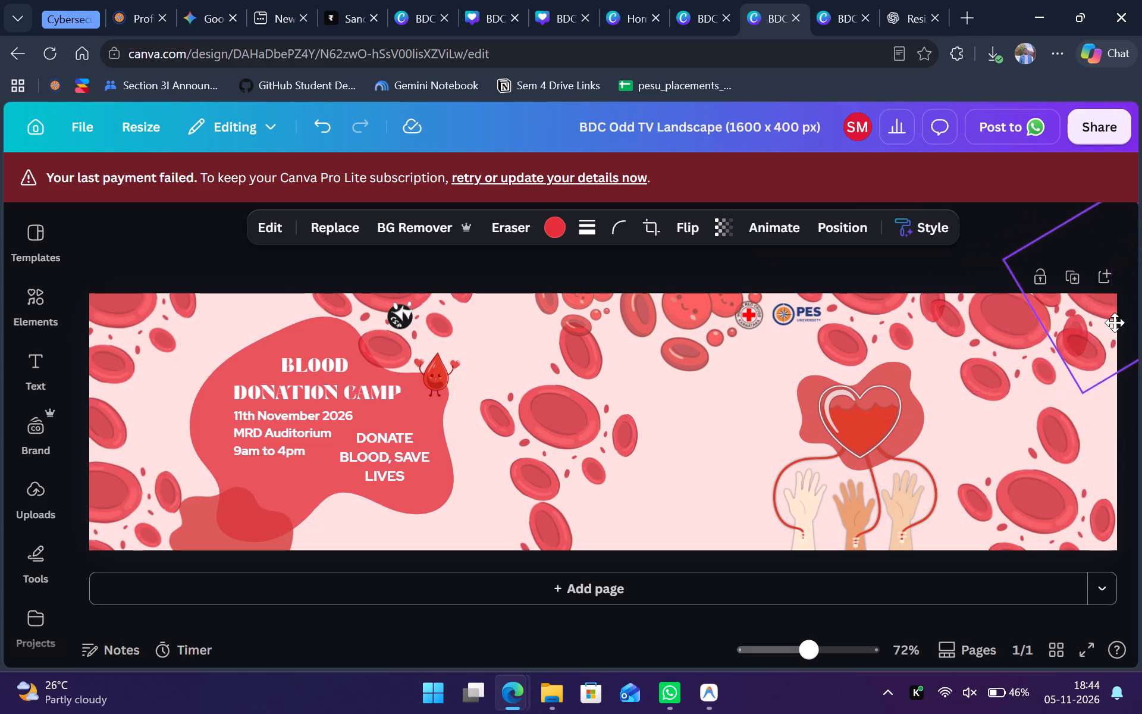
{"action": "left_click_drag", "start_coordinate": [1115, 322], "coordinate": [1141, 313]}
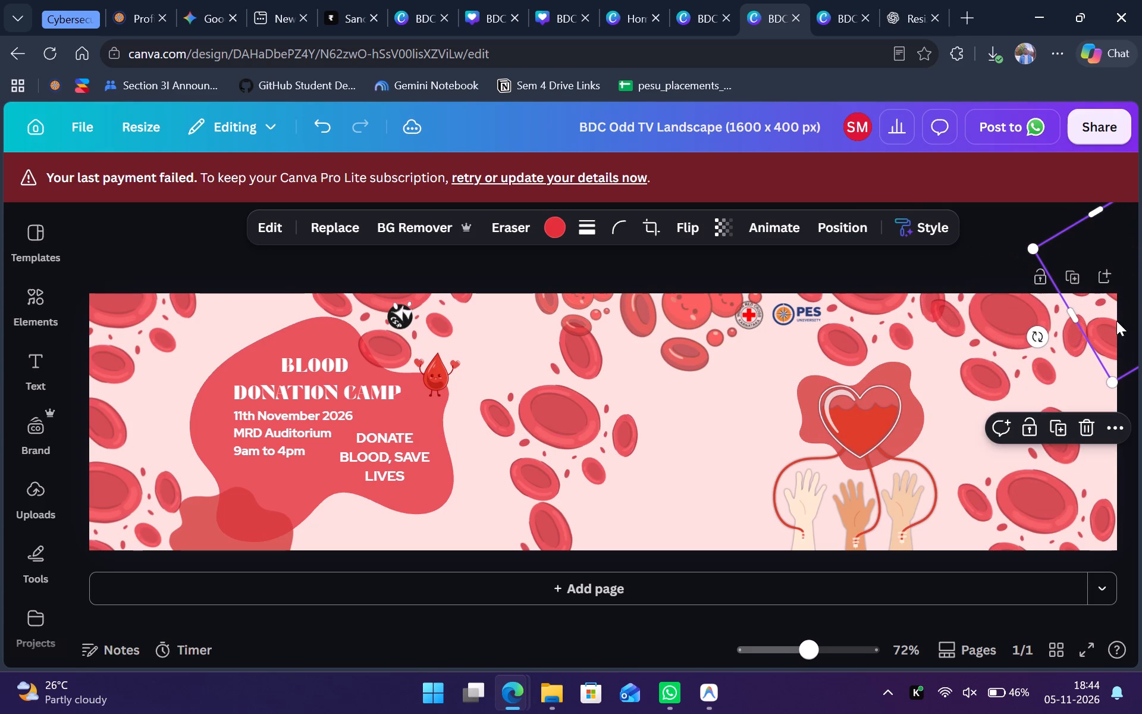
{"action": "left_click_drag", "start_coordinate": [1110, 321], "coordinate": [1120, 317]}
Place a copy of the lower-right blood cell cluster at the bottom left of the hands, and shift the original slightly right.
{"action": "left_click", "coordinate": [1059, 514]}
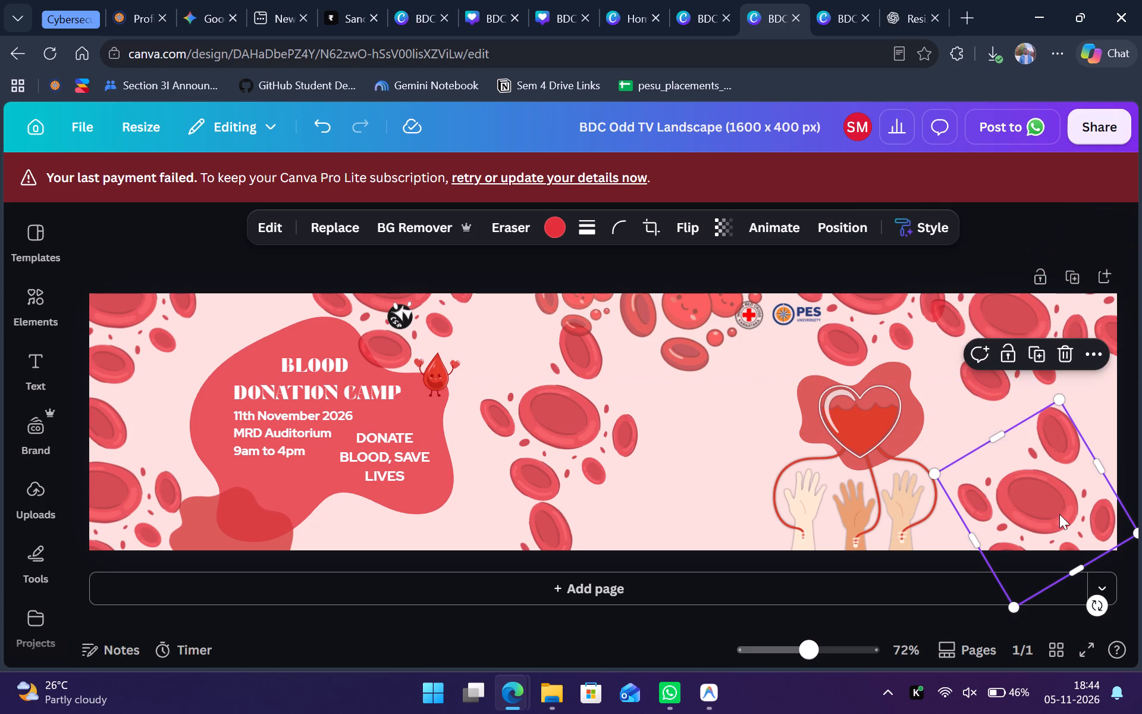
{"action": "key", "text": "ctrl+d"}
{"action": "left_click_drag", "start_coordinate": [1028, 509], "coordinate": [665, 516]}
{"action": "left_click_drag", "start_coordinate": [1015, 499], "coordinate": [1032, 503]}
Duplicate the blood cell cluster at the bottom centre and place the copy along the bottom edge beside the slogan's blob.
{"action": "left_click", "coordinate": [555, 502]}
{"action": "key", "text": "ctrl+d"}
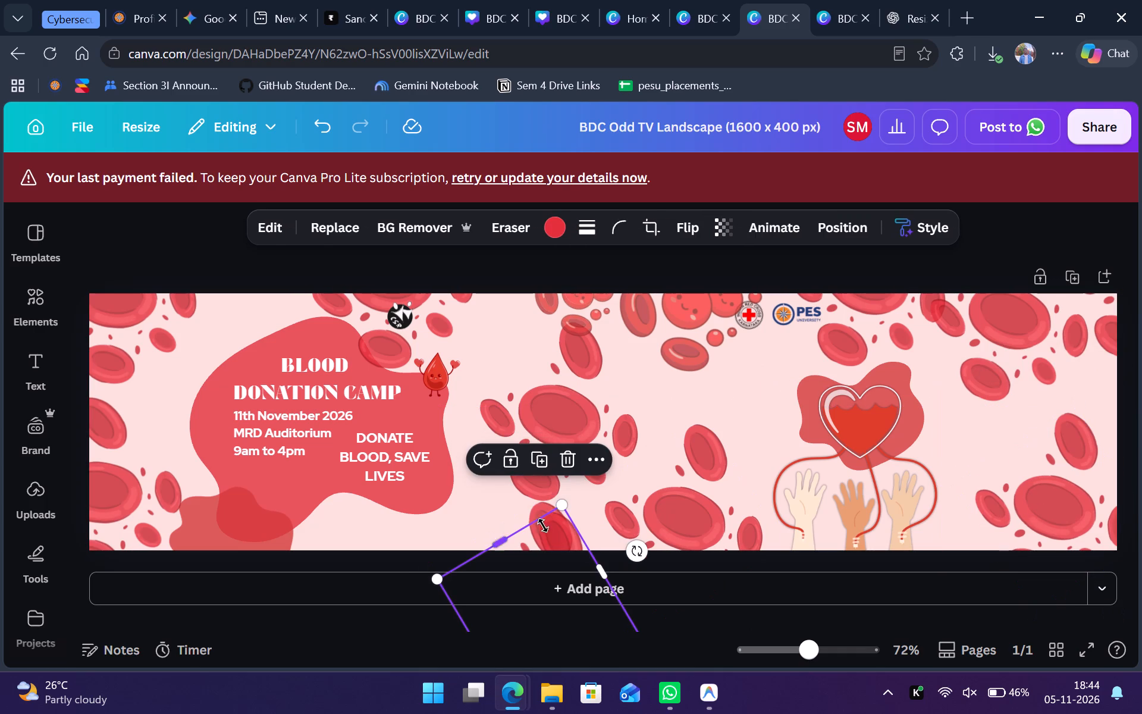
{"action": "left_click_drag", "start_coordinate": [547, 541], "coordinate": [467, 487]}
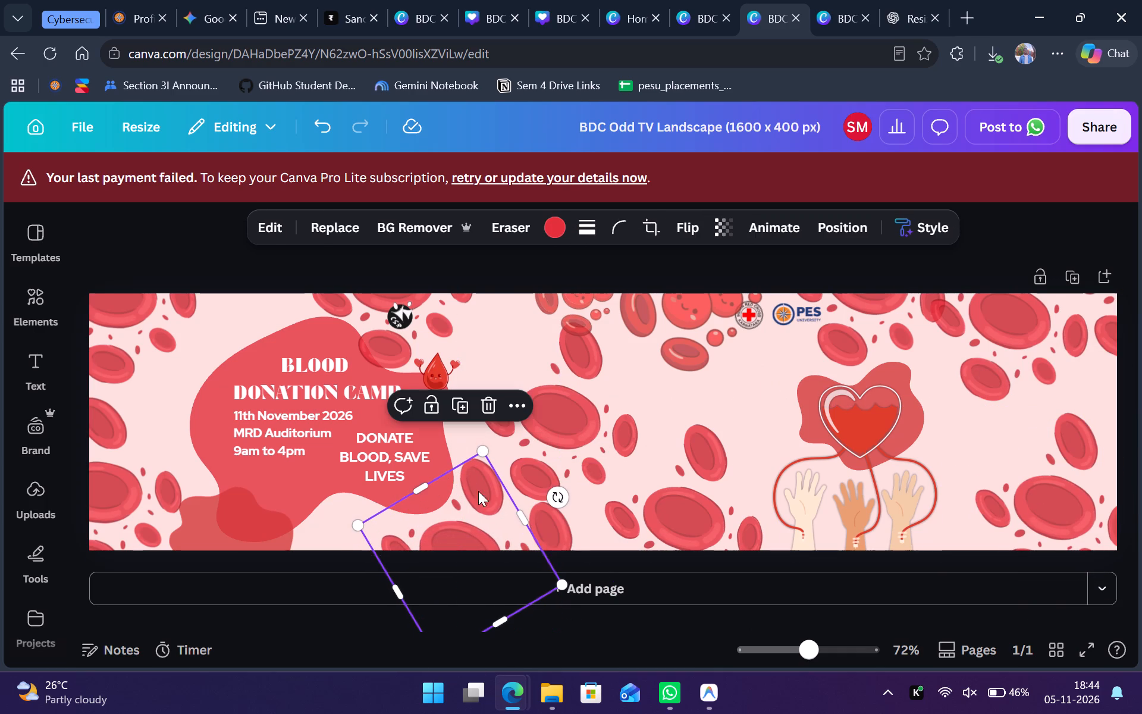
Duplicate the bottom-centre blood cell cluster, place the copy beside the hands, and shift the existing lower-right cluster partly beyond the right edge.
{"action": "left_click", "coordinate": [700, 490]}
{"action": "key", "text": "ctrl+d"}
{"action": "left_click_drag", "start_coordinate": [700, 490], "coordinate": [711, 466]}
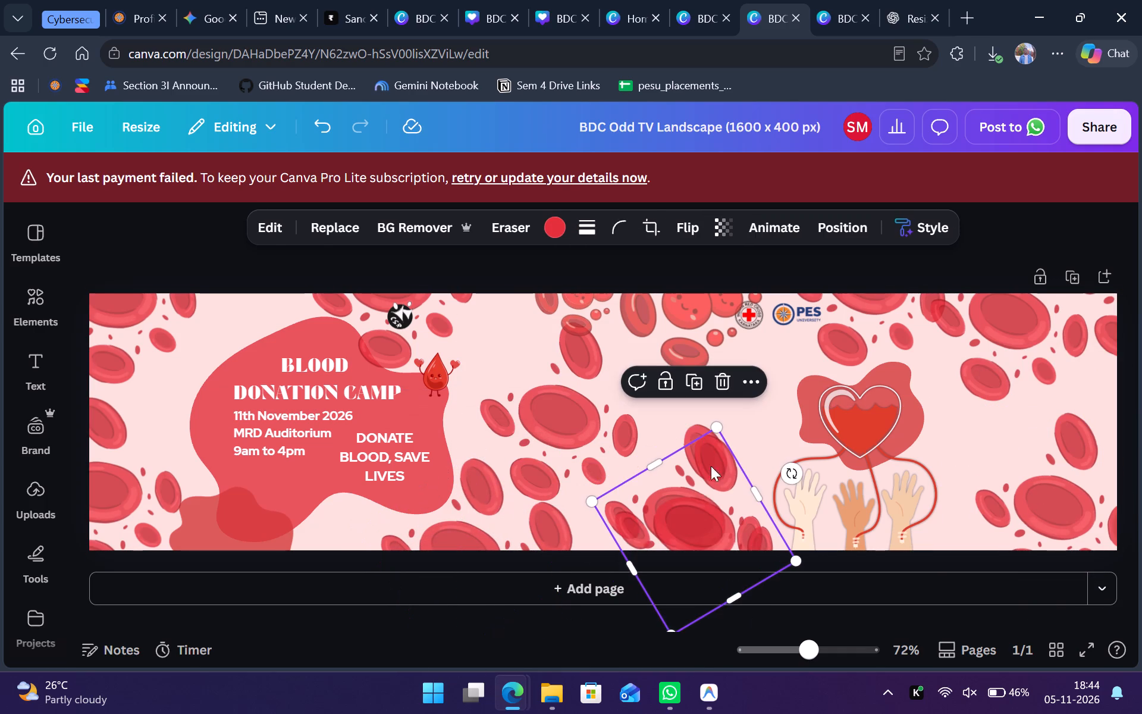
{"action": "left_click_drag", "start_coordinate": [711, 466], "coordinate": [937, 484]}
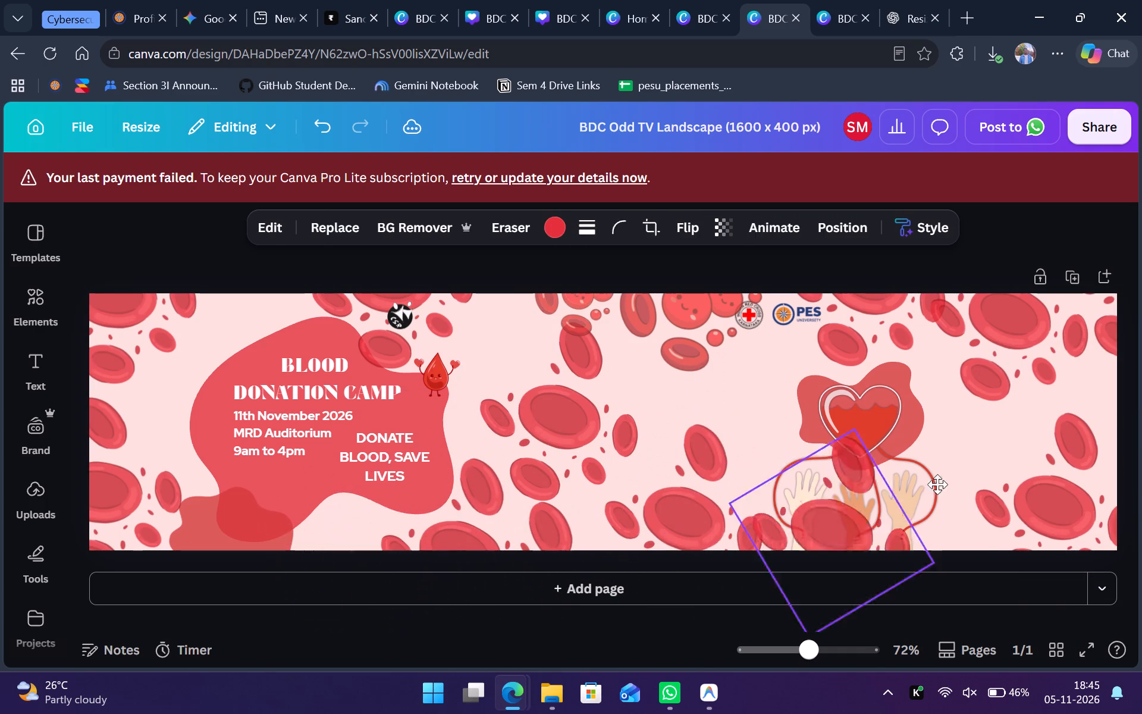
{"action": "left_click_drag", "start_coordinate": [937, 484], "coordinate": [990, 475]}
{"action": "left_click_drag", "start_coordinate": [1092, 466], "coordinate": [1141, 402]}
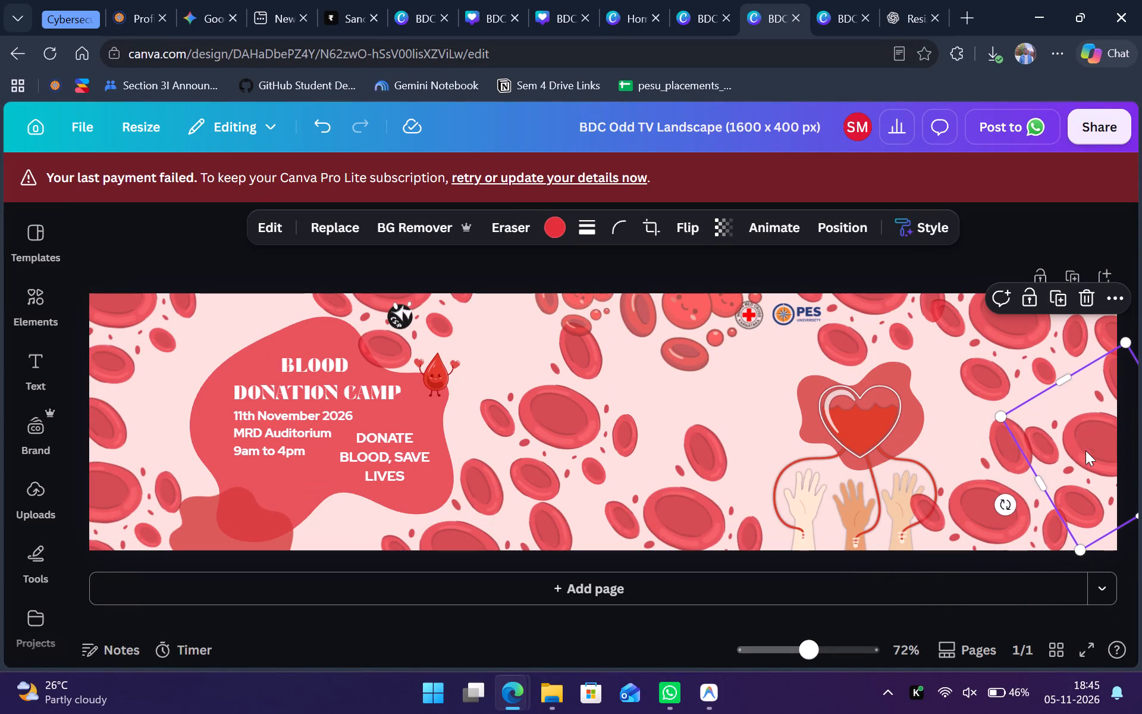
{"action": "left_click_drag", "start_coordinate": [1082, 454], "coordinate": [1097, 442]}
{"action": "left_click_drag", "start_coordinate": [992, 513], "coordinate": [1012, 524]}
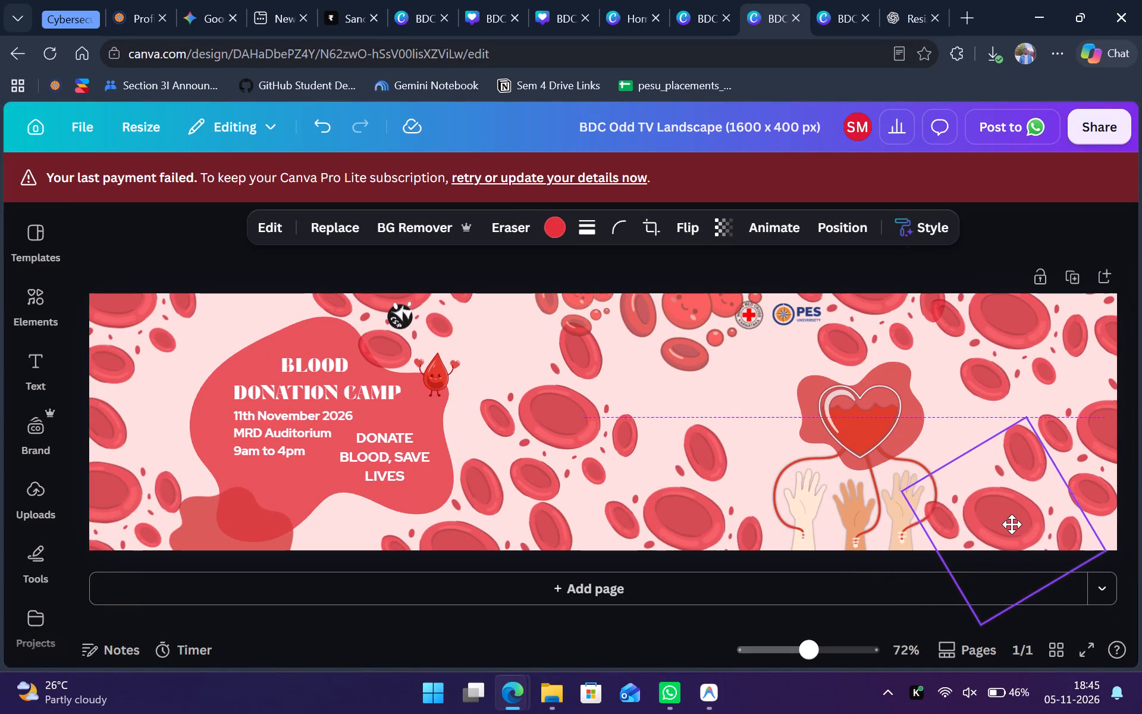
{"action": "left_click_drag", "start_coordinate": [1012, 524], "coordinate": [1002, 528]}
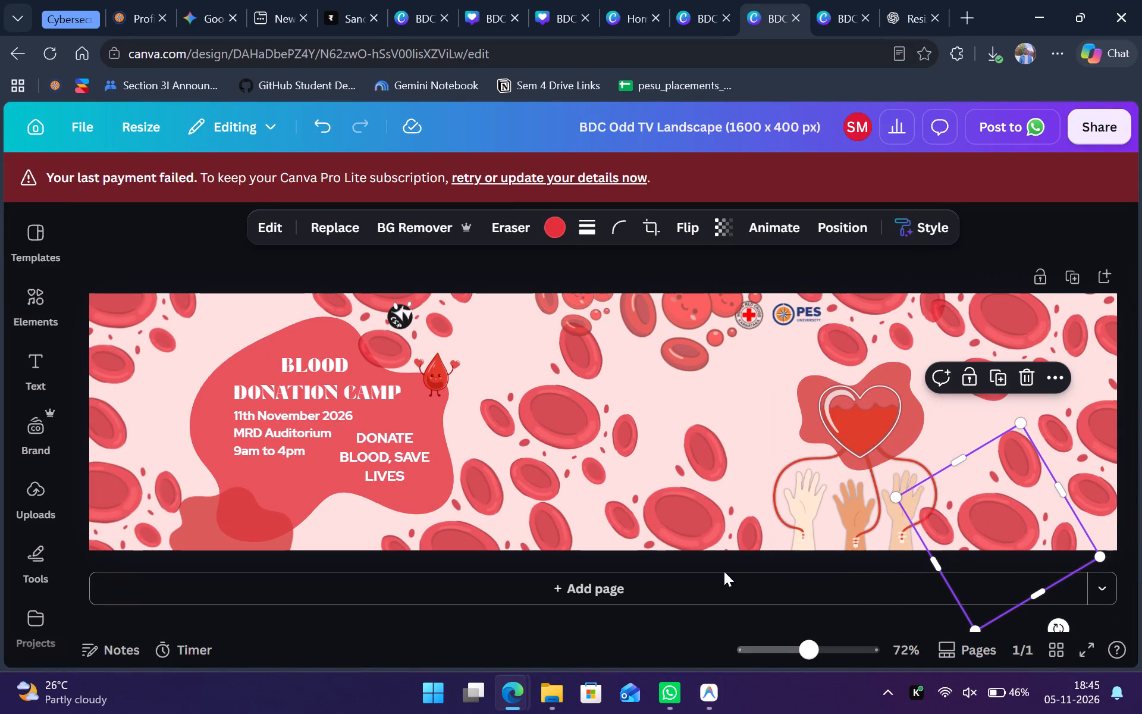
{"action": "left_click", "coordinate": [687, 618]}
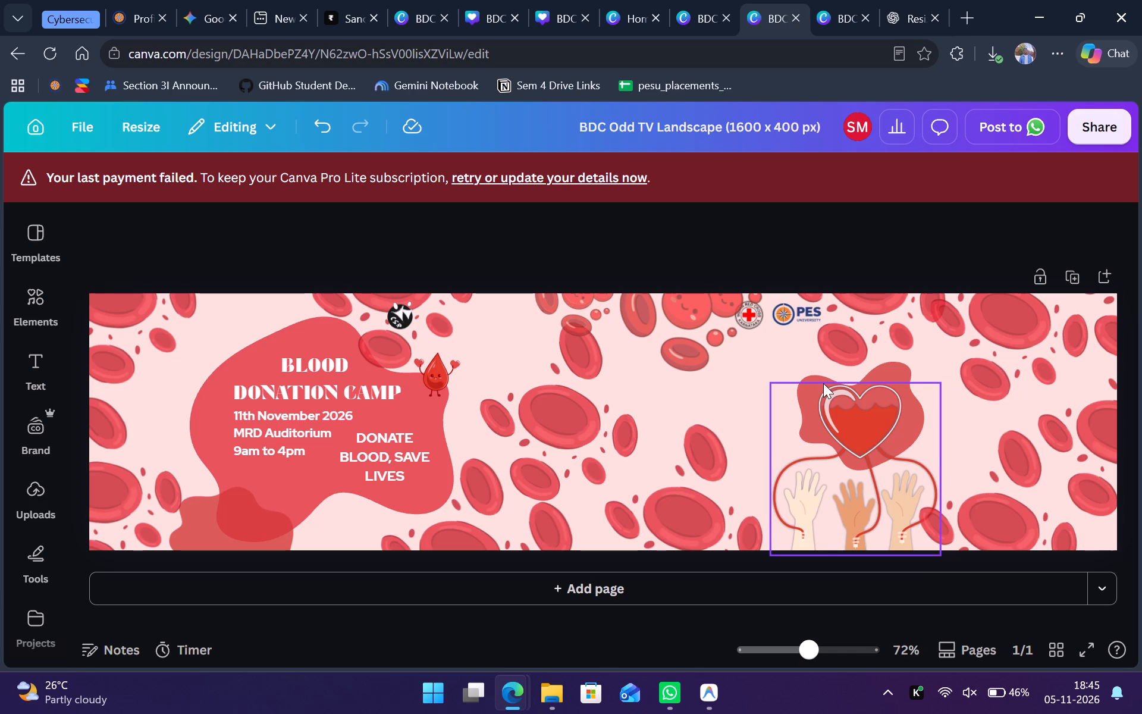
Place the Red Cross and PES logos together in the banner's upper-right corner, enlarged and brought to the front.
{"action": "left_click", "coordinate": [789, 320]}
{"action": "left_click", "coordinate": [755, 321], "text": "ctrl"}
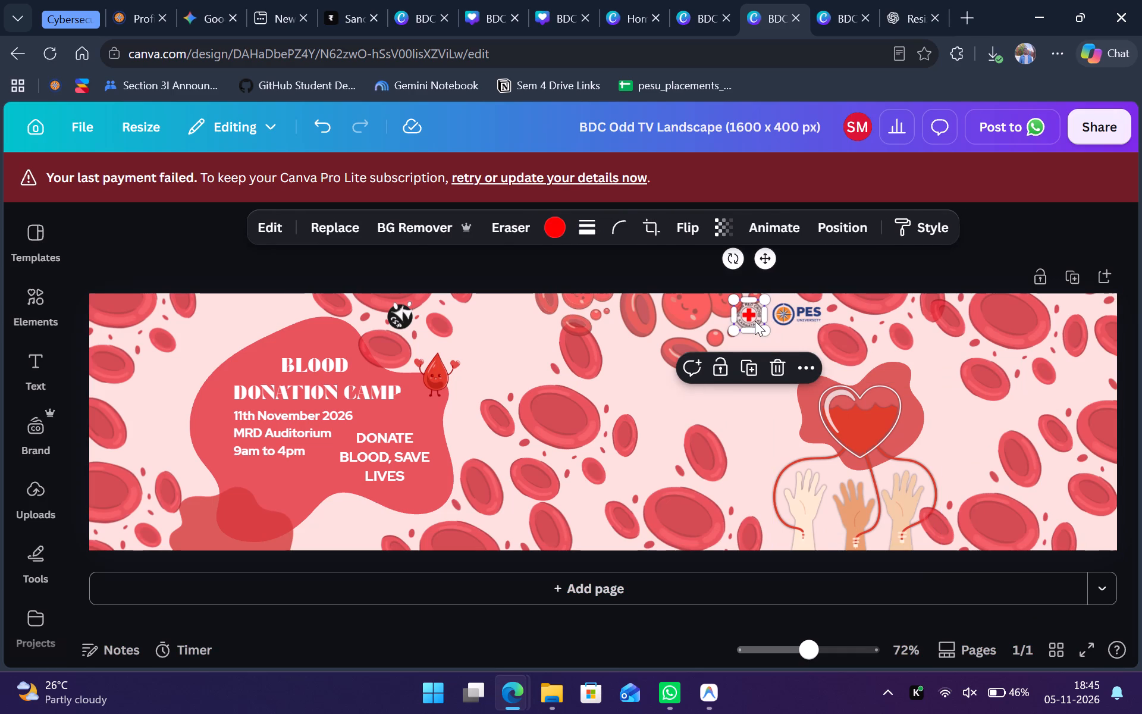
{"action": "left_click", "coordinate": [801, 320], "text": "shift"}
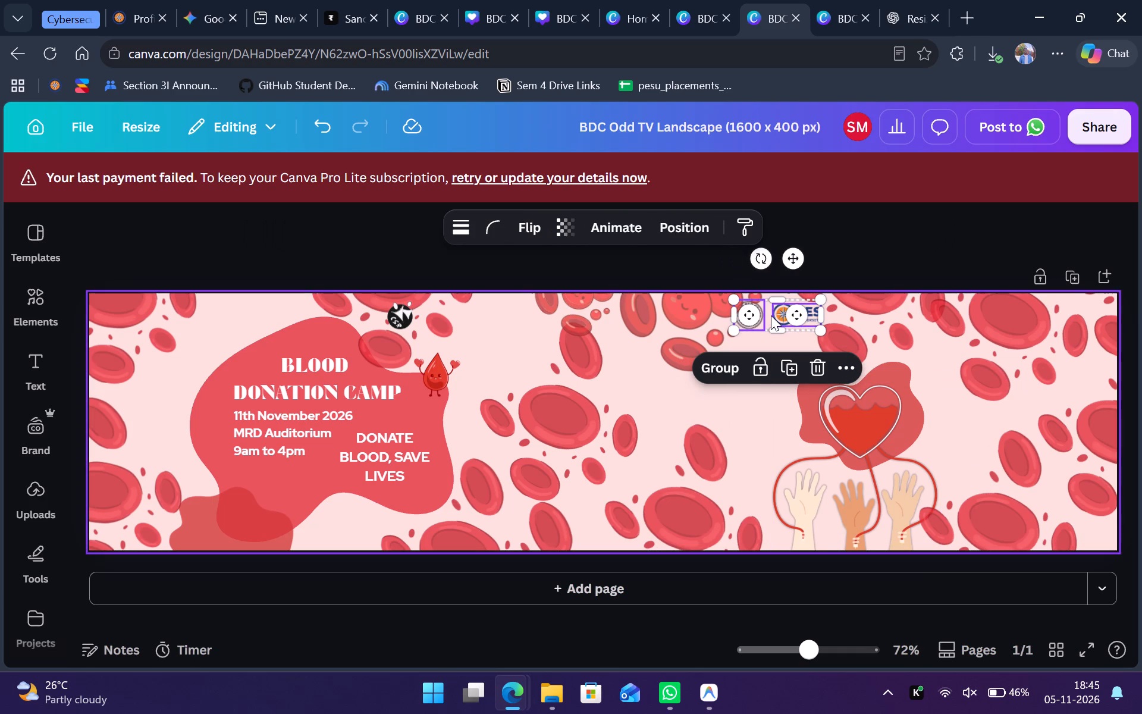
{"action": "left_click_drag", "start_coordinate": [779, 314], "coordinate": [1059, 314]}
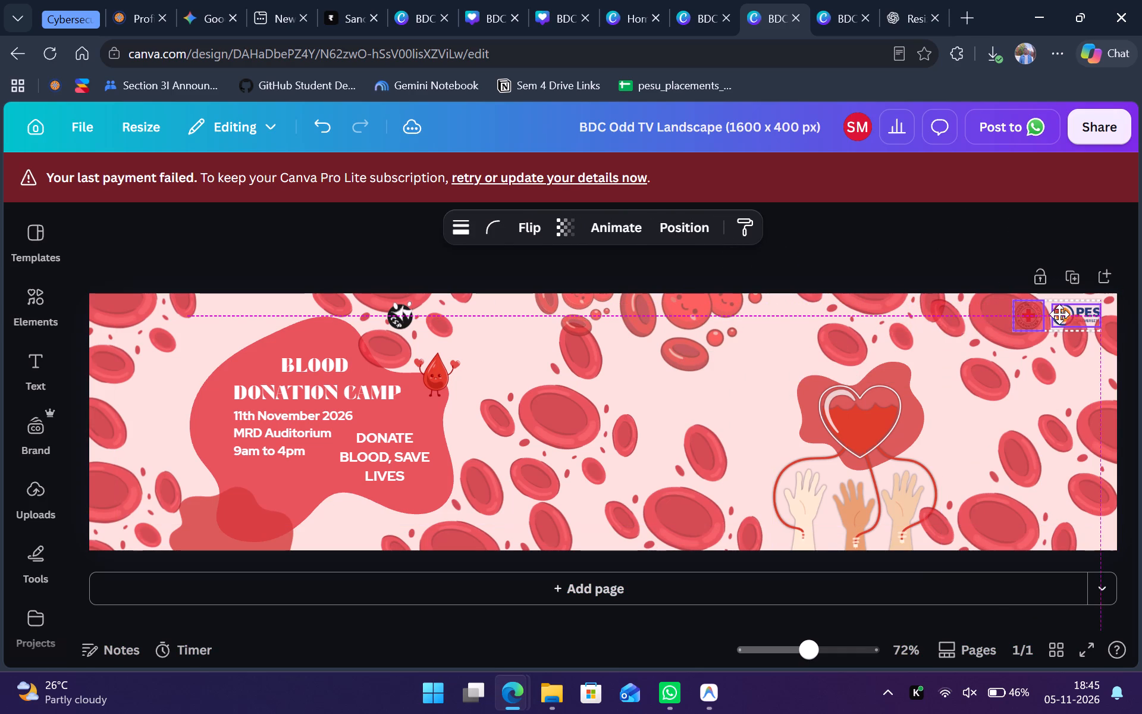
{"action": "left_click_drag", "start_coordinate": [1059, 314], "coordinate": [1063, 314]}
{"action": "left_click", "coordinate": [1122, 366]}
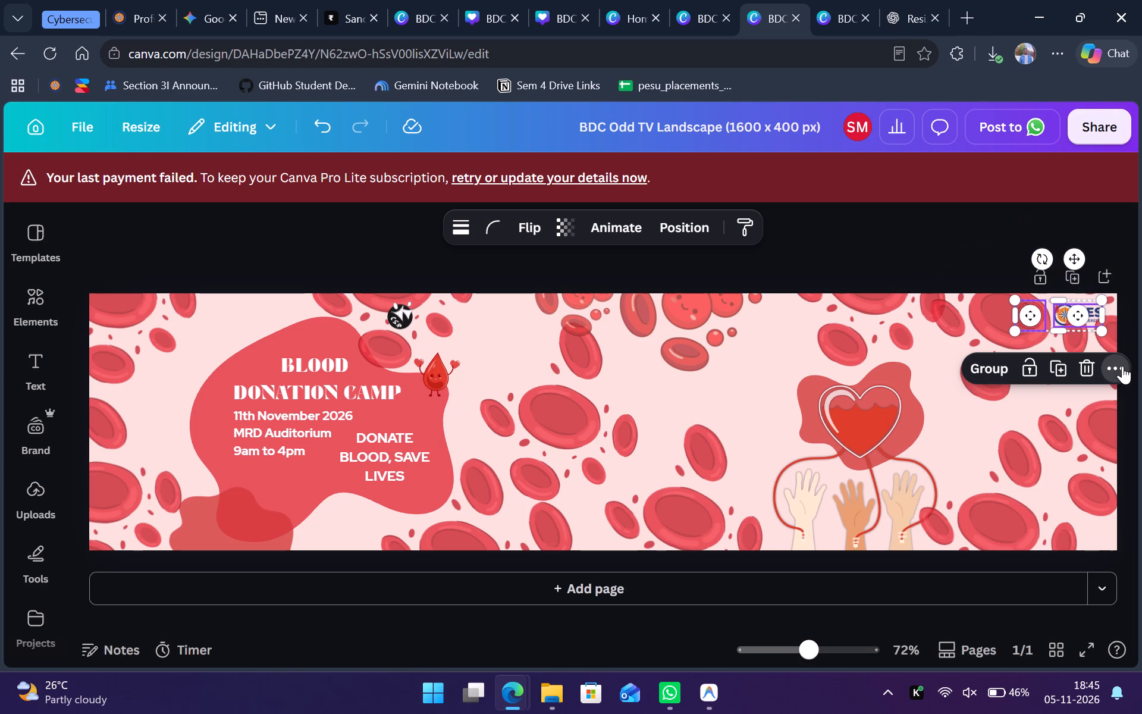
{"action": "left_click", "coordinate": [913, 580]}
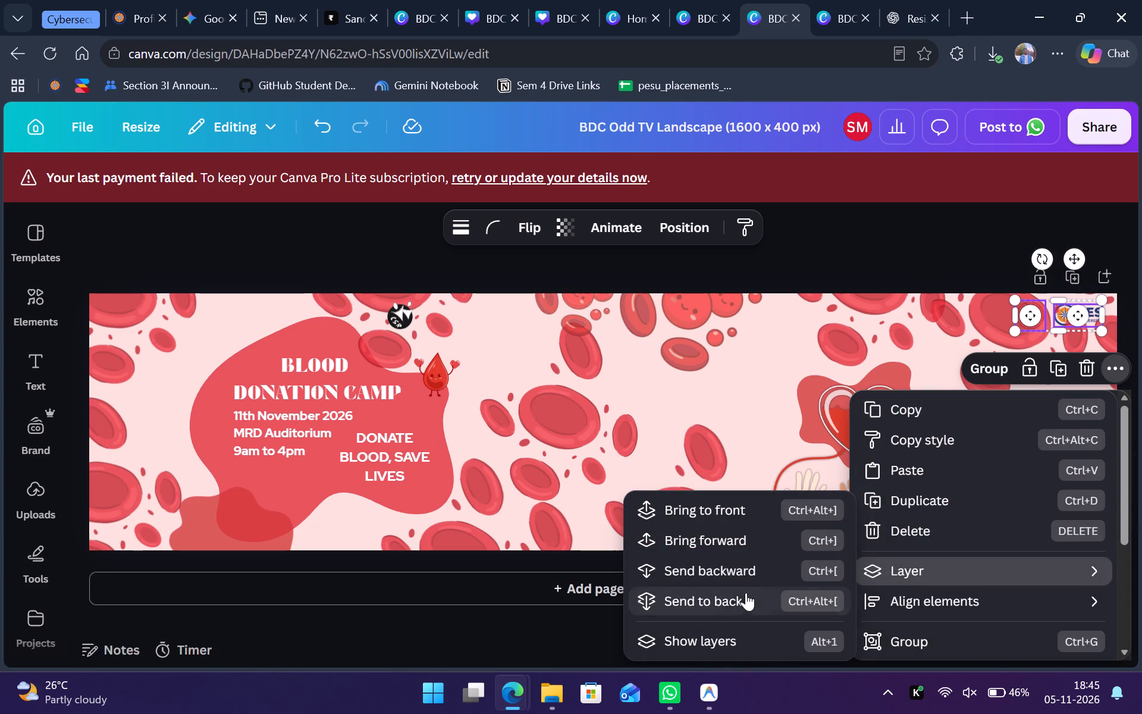
{"action": "left_click", "coordinate": [730, 508]}
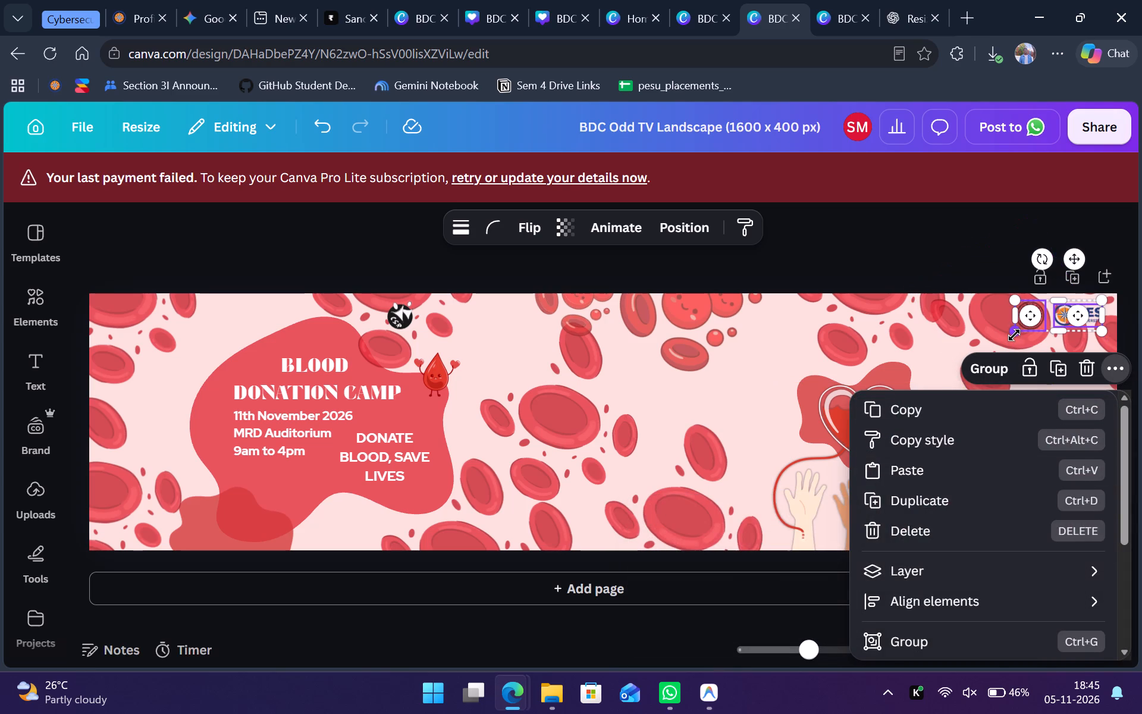
{"action": "left_click_drag", "start_coordinate": [1014, 335], "coordinate": [983, 353]}
Place the round black logo in the banner's upper-left corner, brought to the front and slightly enlarged.
{"action": "left_click_drag", "start_coordinate": [407, 322], "coordinate": [344, 327]}
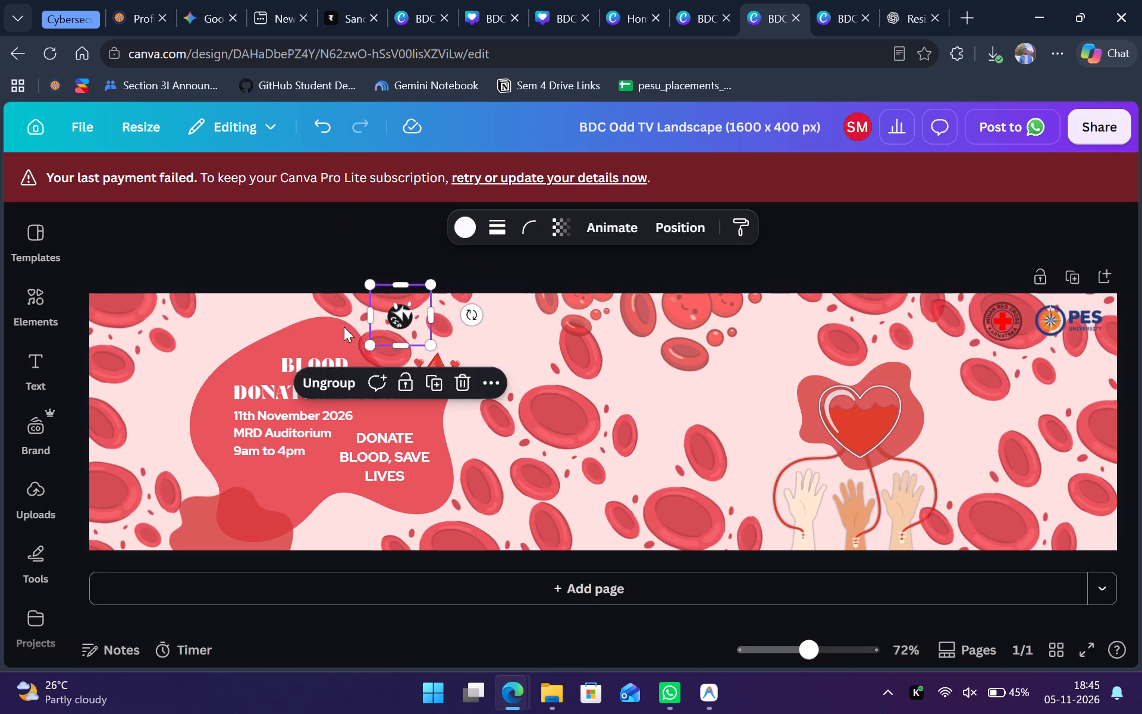
{"action": "left_click_drag", "start_coordinate": [344, 327], "coordinate": [115, 318]}
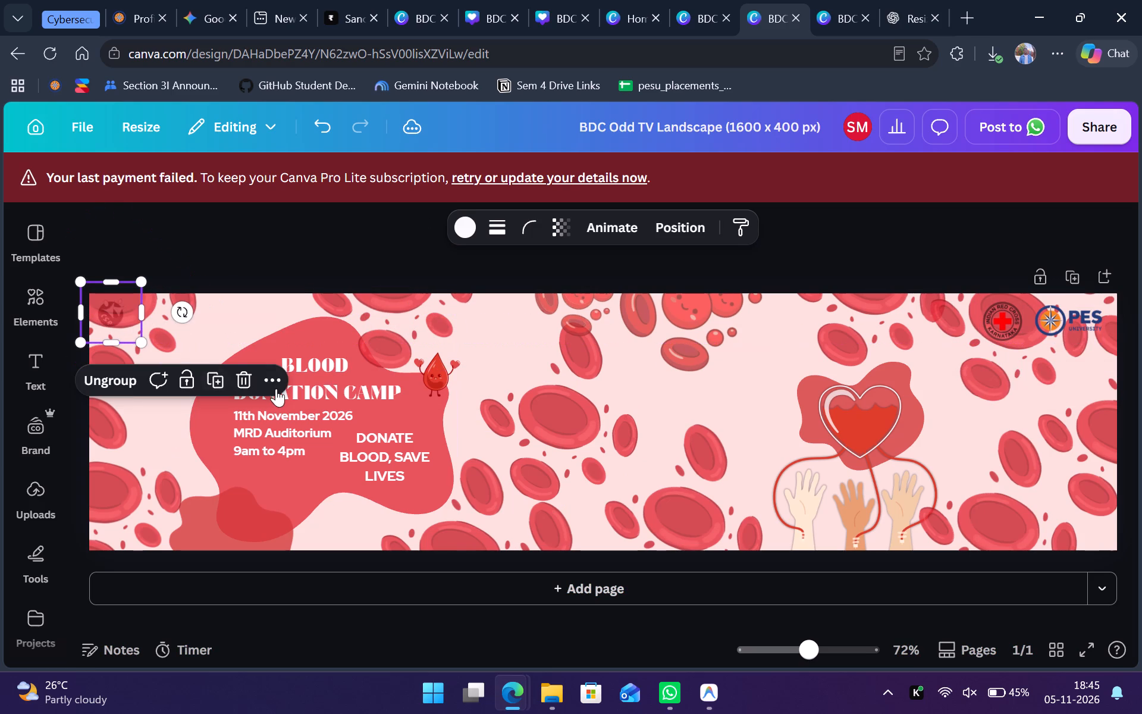
{"action": "left_click", "coordinate": [273, 378]}
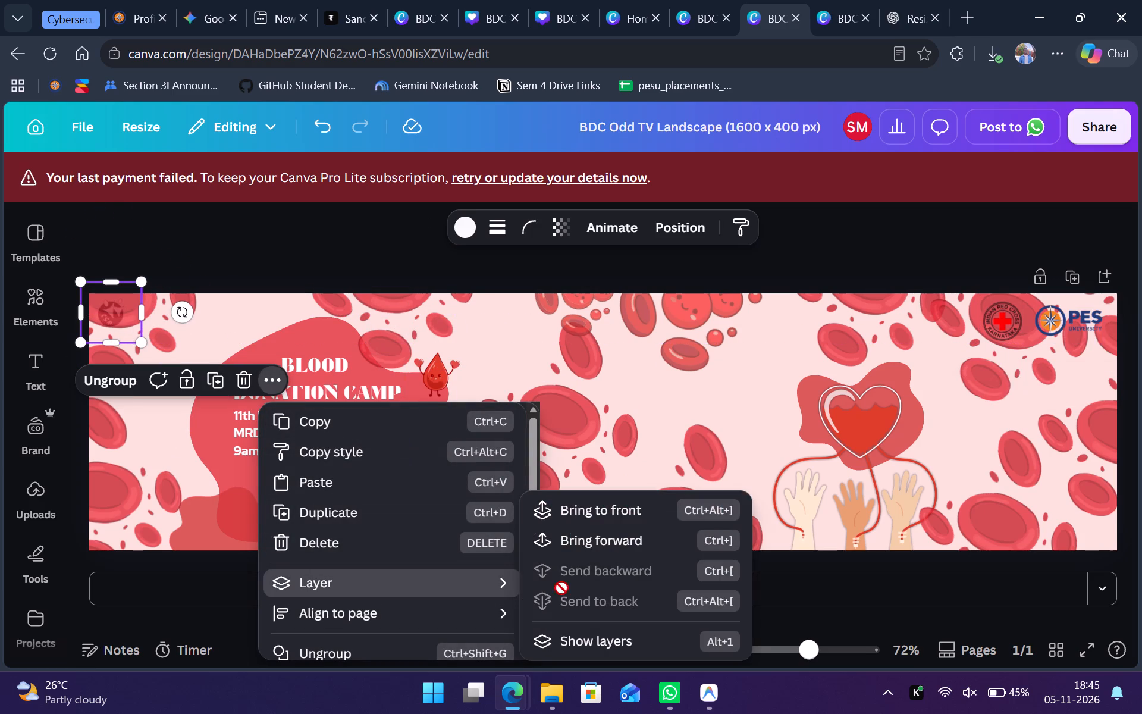
{"action": "left_click", "coordinate": [594, 503]}
{"action": "left_click_drag", "start_coordinate": [144, 340], "coordinate": [165, 350]}
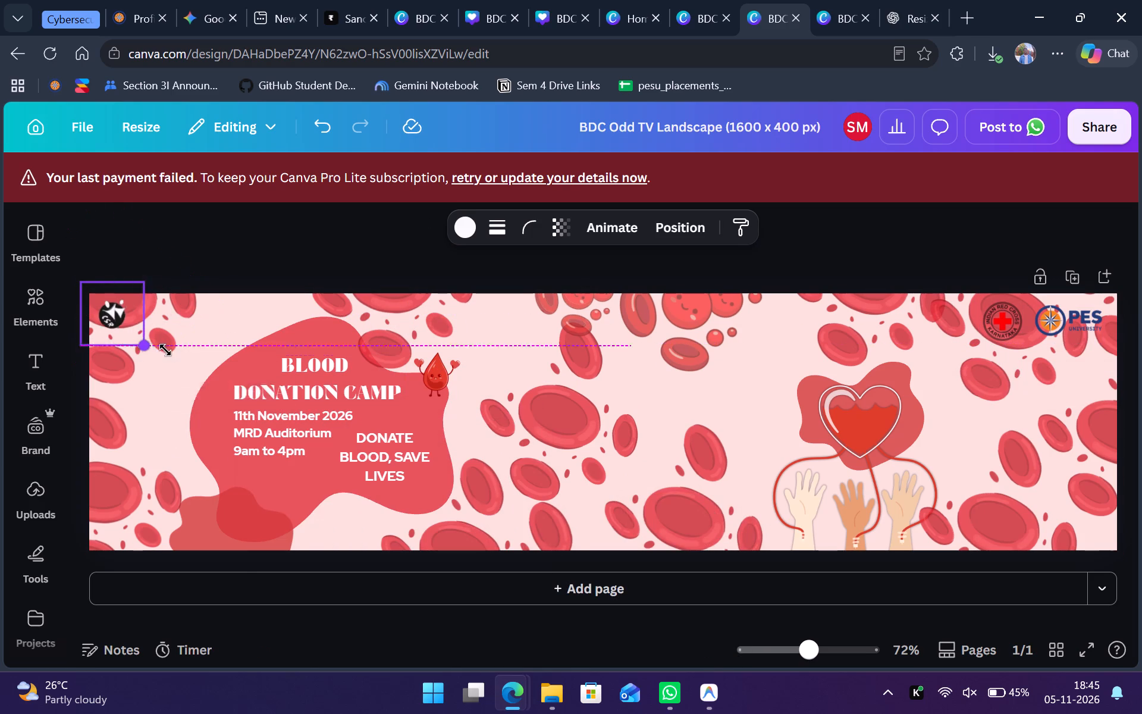
{"action": "left_click_drag", "start_coordinate": [165, 350], "coordinate": [168, 350]}
{"action": "left_click", "coordinate": [130, 330]}
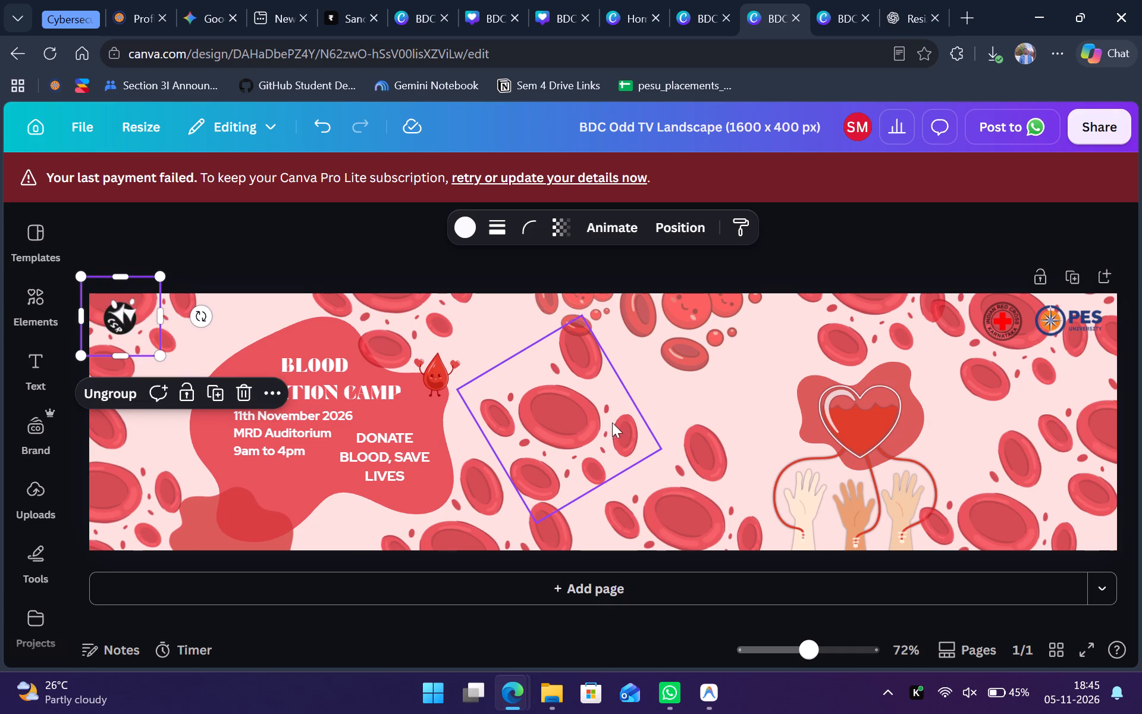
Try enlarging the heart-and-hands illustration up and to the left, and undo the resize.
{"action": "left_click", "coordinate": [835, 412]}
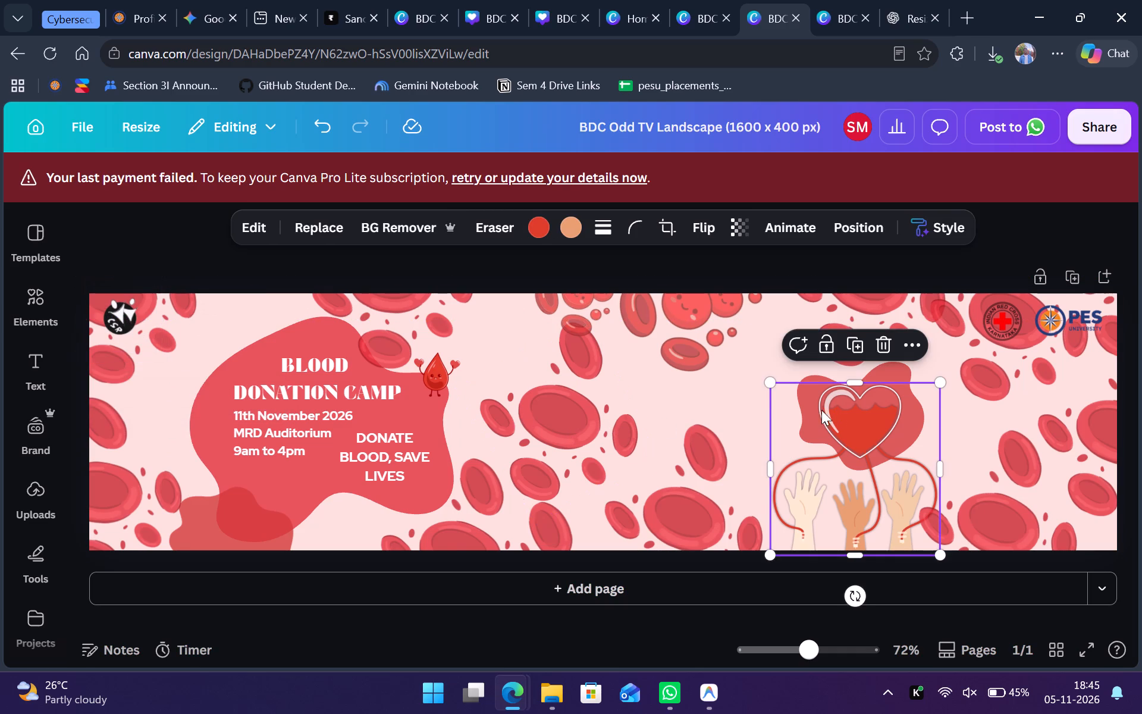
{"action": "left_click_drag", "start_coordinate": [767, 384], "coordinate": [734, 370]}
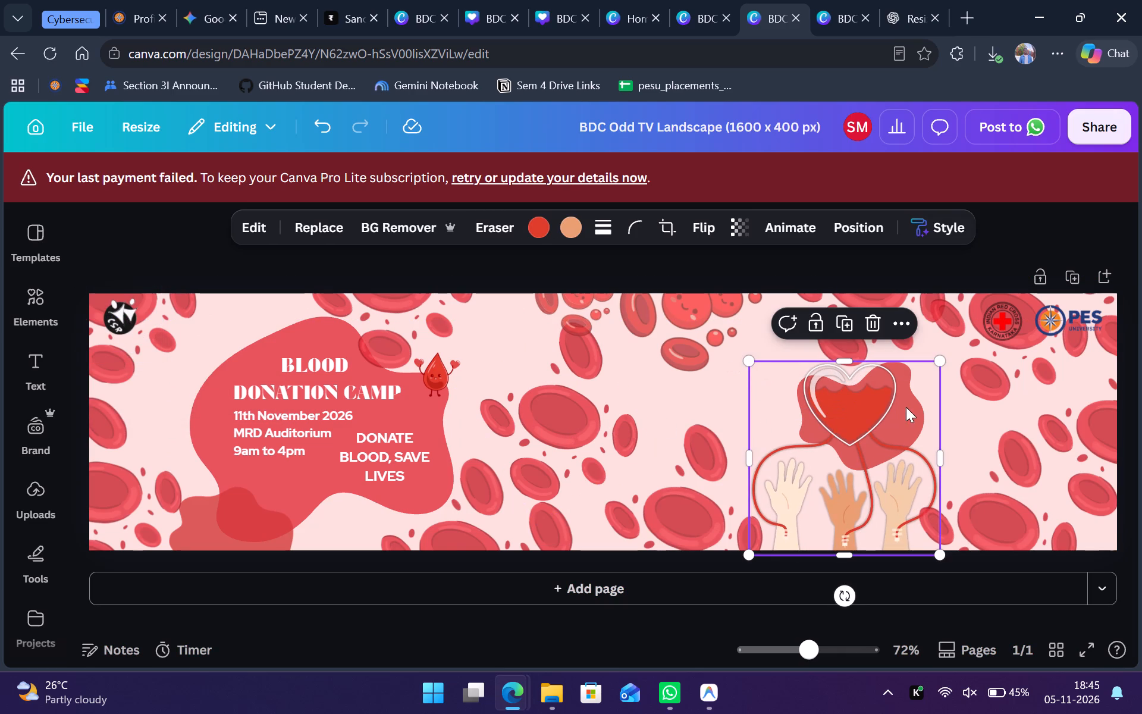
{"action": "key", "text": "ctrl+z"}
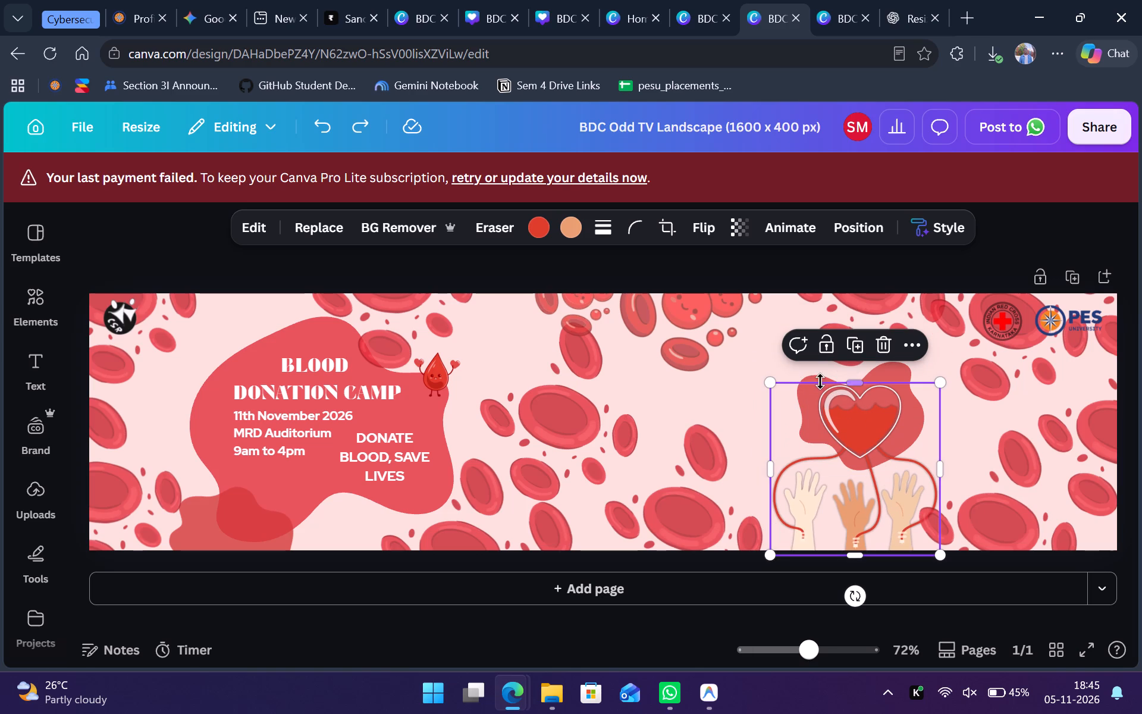
Enlarge the red blob behind the heart and reposition it so the heart sits centrally over it.
{"action": "left_click", "coordinate": [813, 371]}
{"action": "left_click_drag", "start_coordinate": [797, 362], "coordinate": [788, 355]}
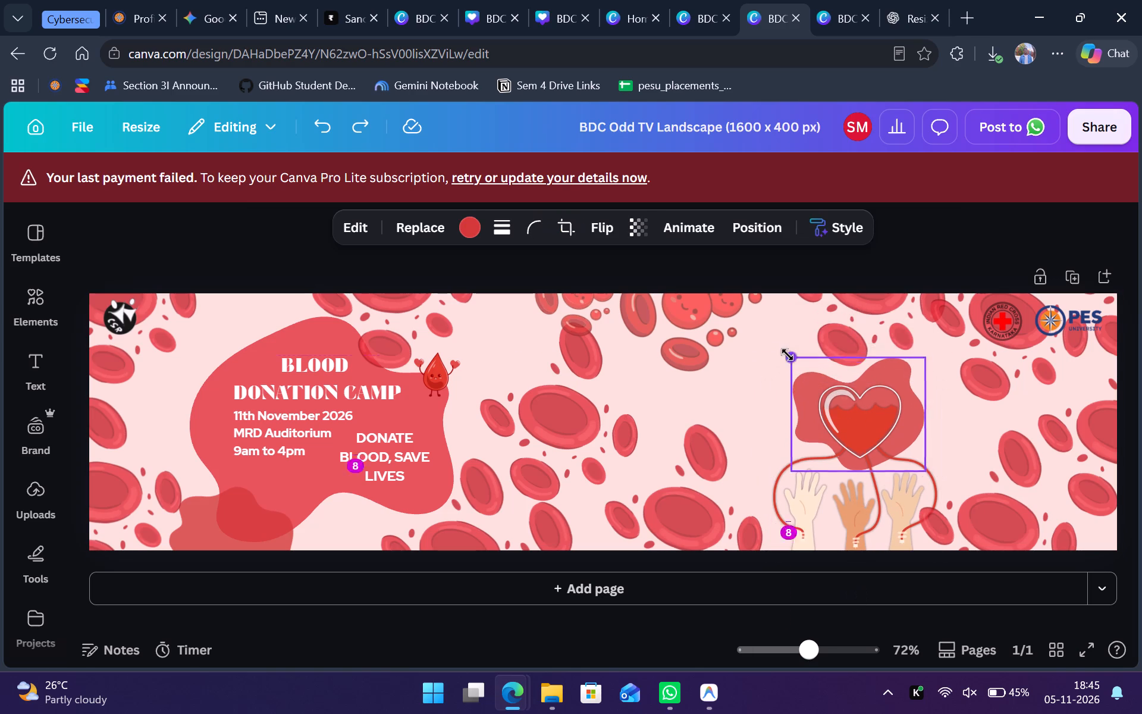
{"action": "left_click_drag", "start_coordinate": [788, 355], "coordinate": [777, 352]}
{"action": "left_click_drag", "start_coordinate": [813, 373], "coordinate": [805, 381]}
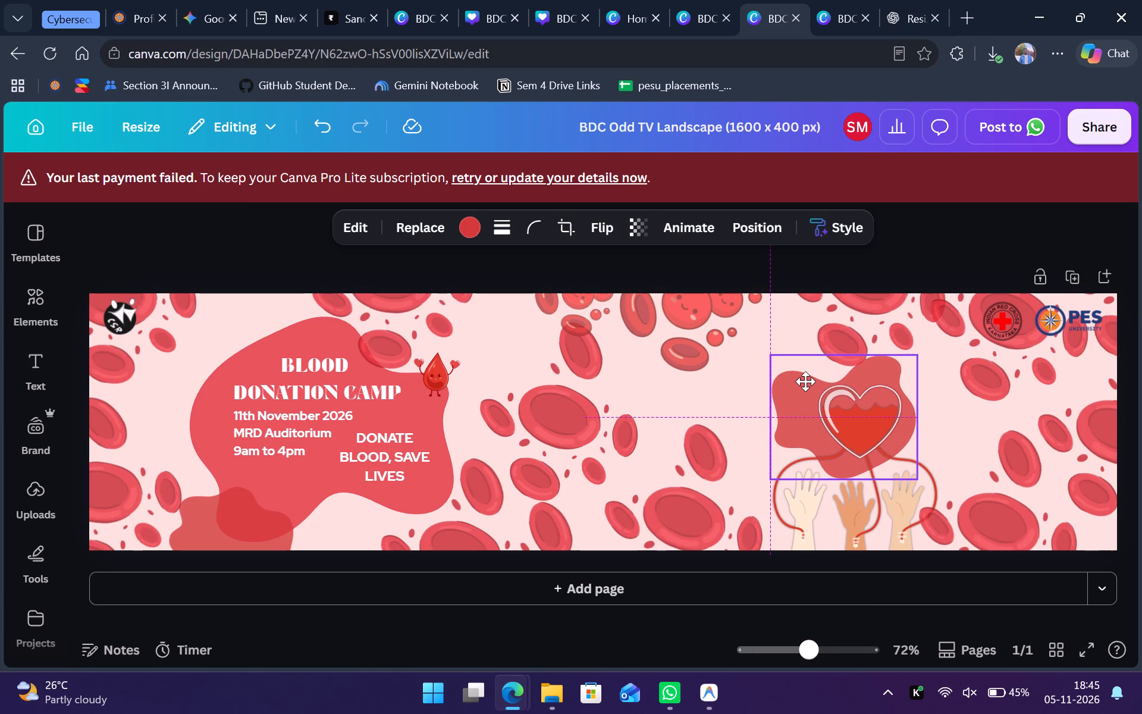
{"action": "left_click_drag", "start_coordinate": [805, 381], "coordinate": [823, 383]}
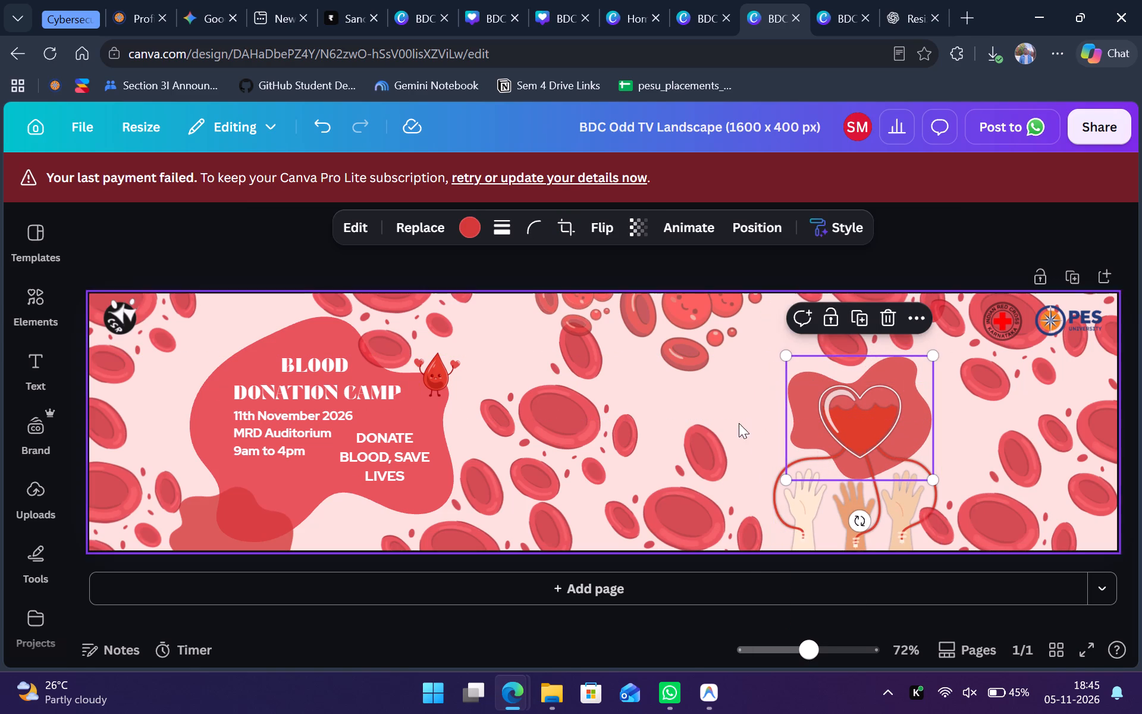
Move the larger smiling blood cell cluster down and right towards the heart, and the smaller one left along the top edge.
{"action": "left_click_drag", "start_coordinate": [694, 334], "coordinate": [707, 328]}
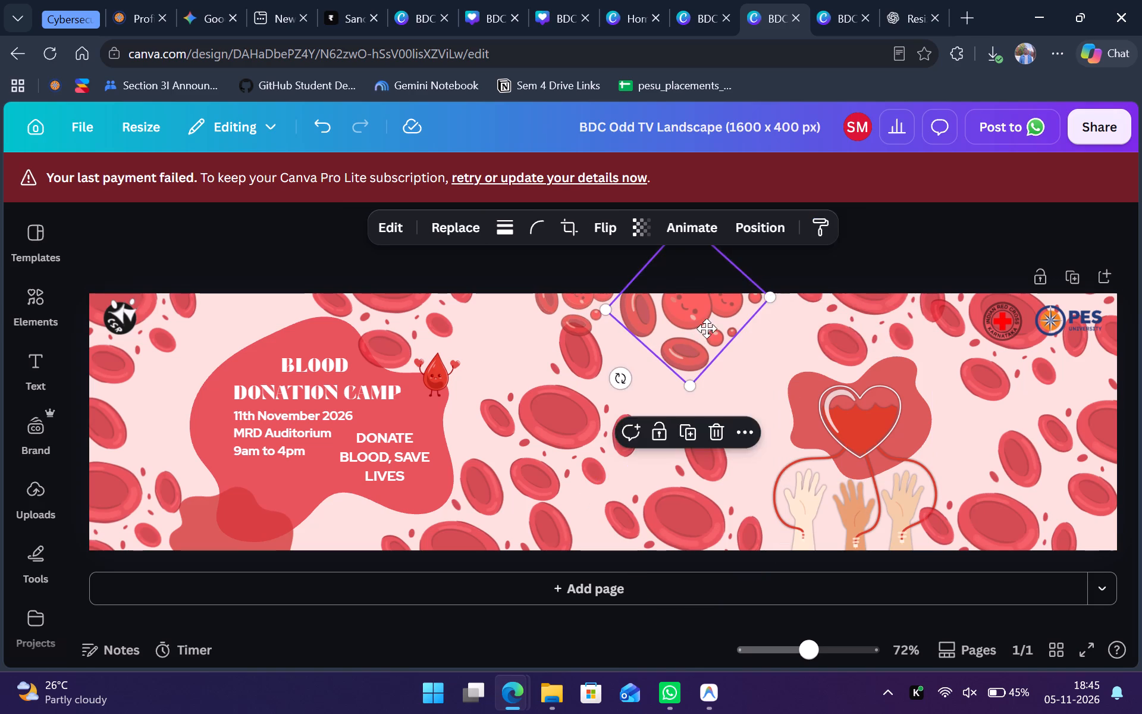
{"action": "left_click_drag", "start_coordinate": [707, 328], "coordinate": [723, 365]}
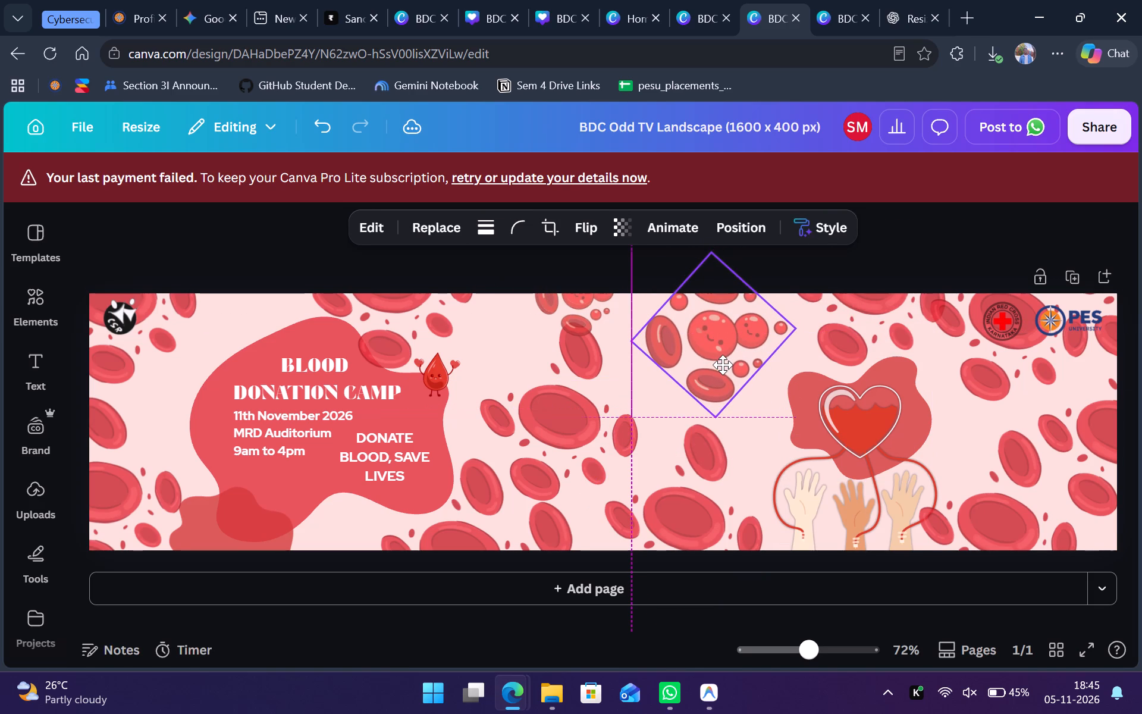
{"action": "left_click_drag", "start_coordinate": [723, 365], "coordinate": [723, 366]}
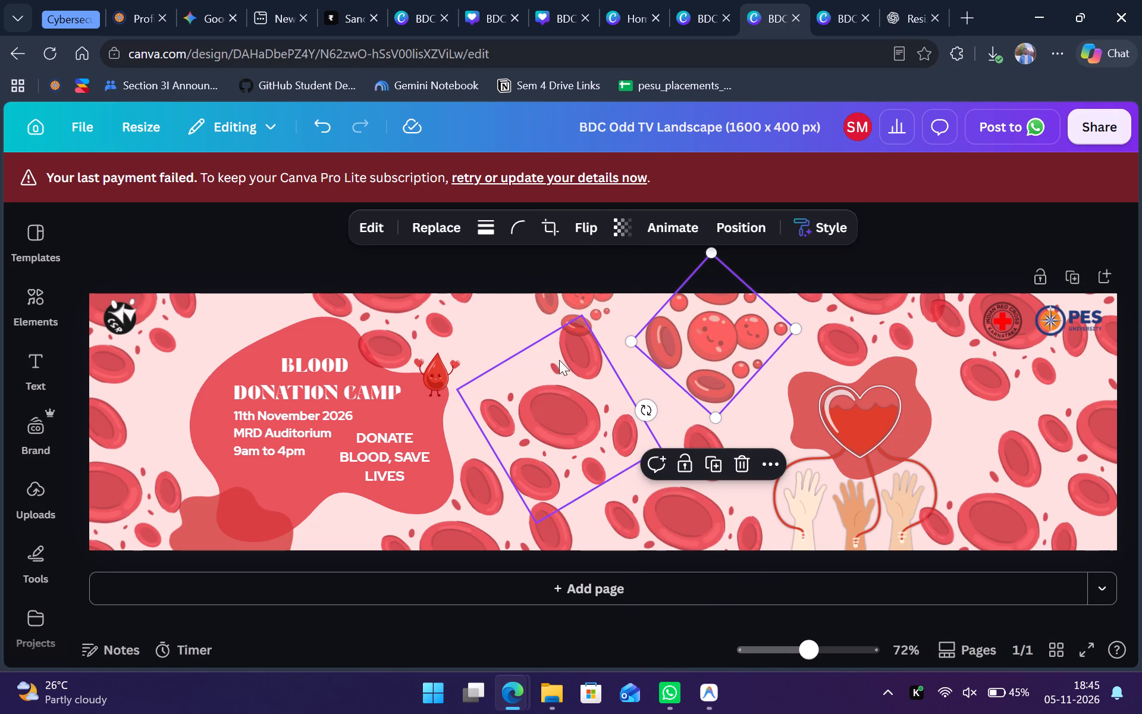
{"action": "left_click_drag", "start_coordinate": [582, 297], "coordinate": [528, 309]}
Shift the blood cell cluster in the middle of the banner slightly up and right, between the two smiling cell clusters.
{"action": "left_click", "coordinate": [577, 347]}
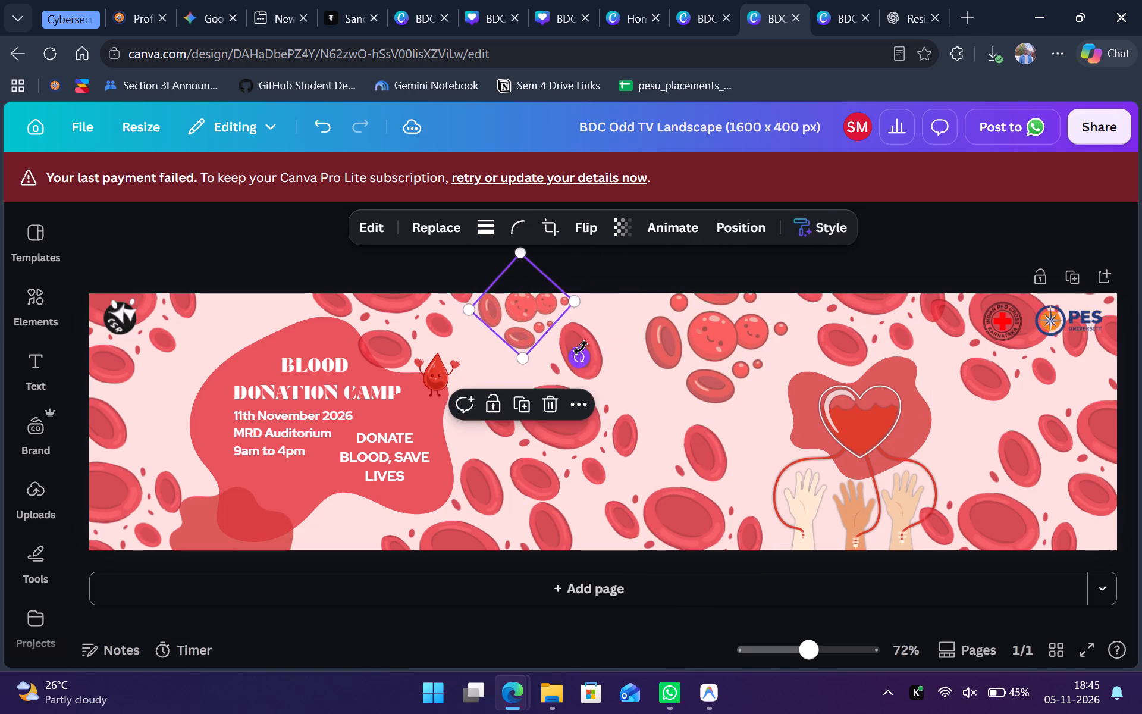
{"action": "left_click_drag", "start_coordinate": [612, 384], "coordinate": [632, 373]}
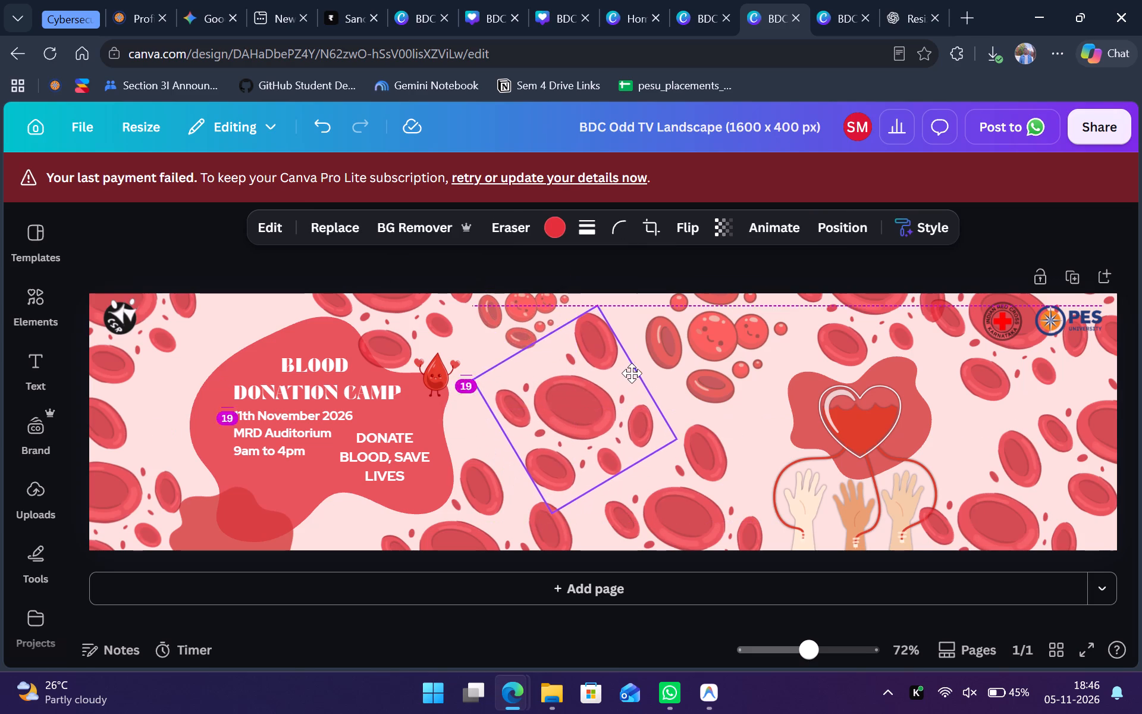
{"action": "left_click_drag", "start_coordinate": [632, 373], "coordinate": [632, 367]}
{"action": "left_click", "coordinate": [490, 481]}
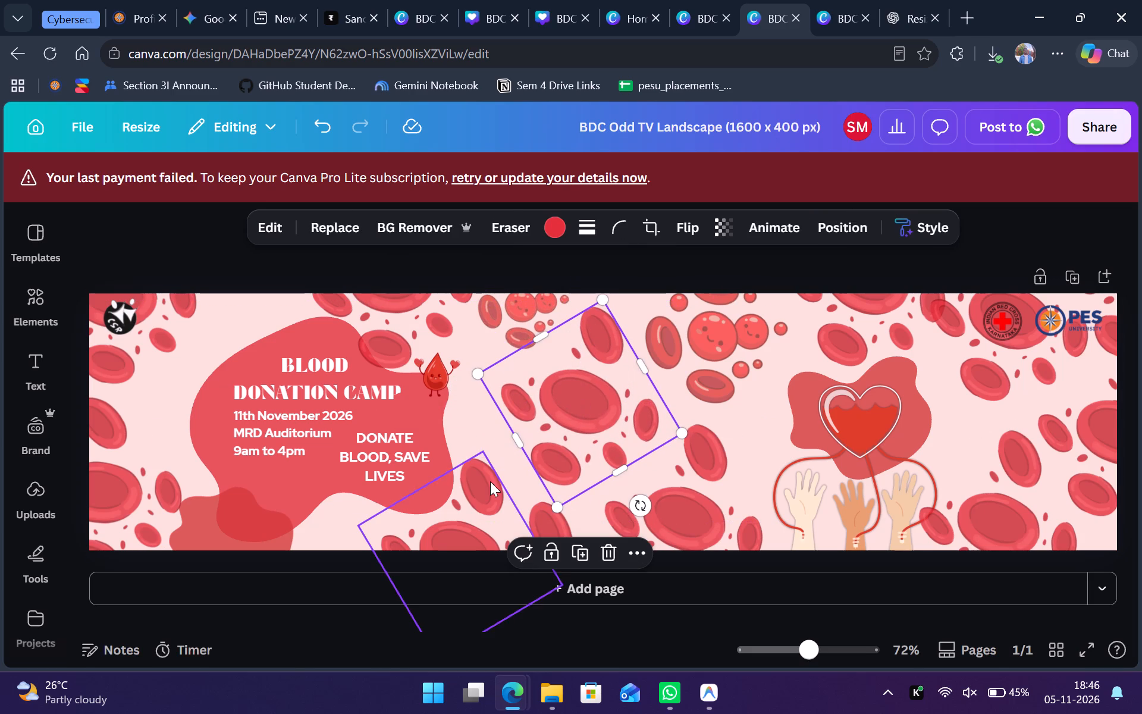
{"action": "left_click", "coordinate": [833, 559]}
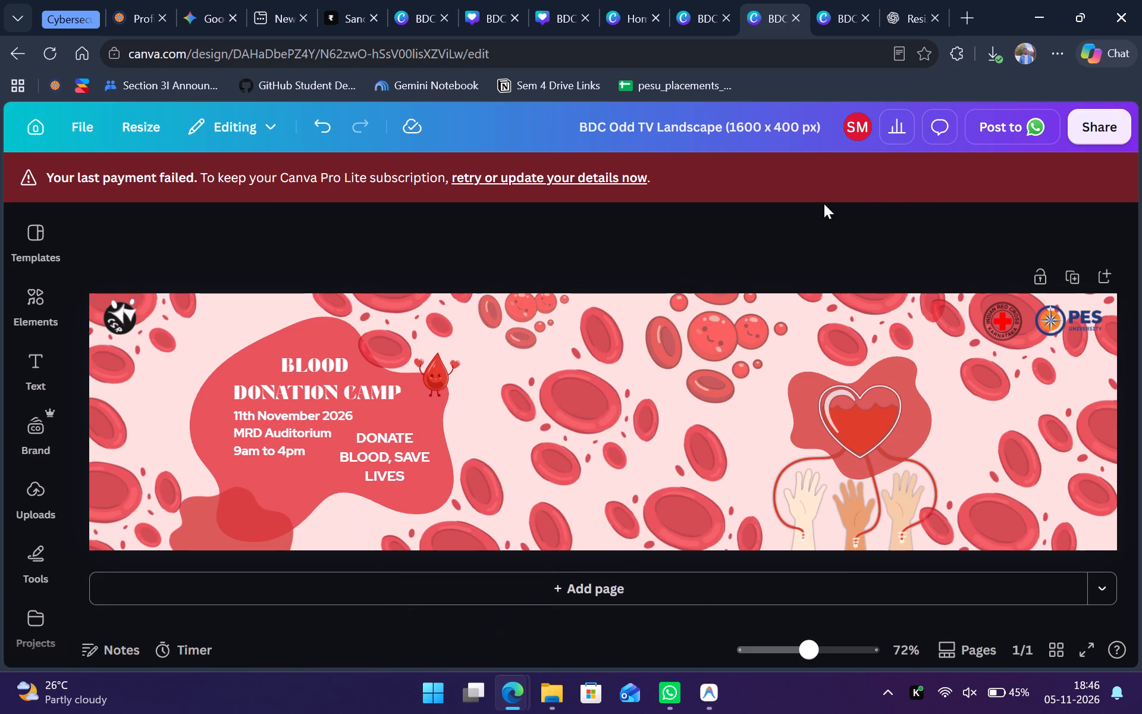
Rename the design as BDC Odd Google Forms Banner.
{"action": "left_click", "coordinate": [789, 131]}
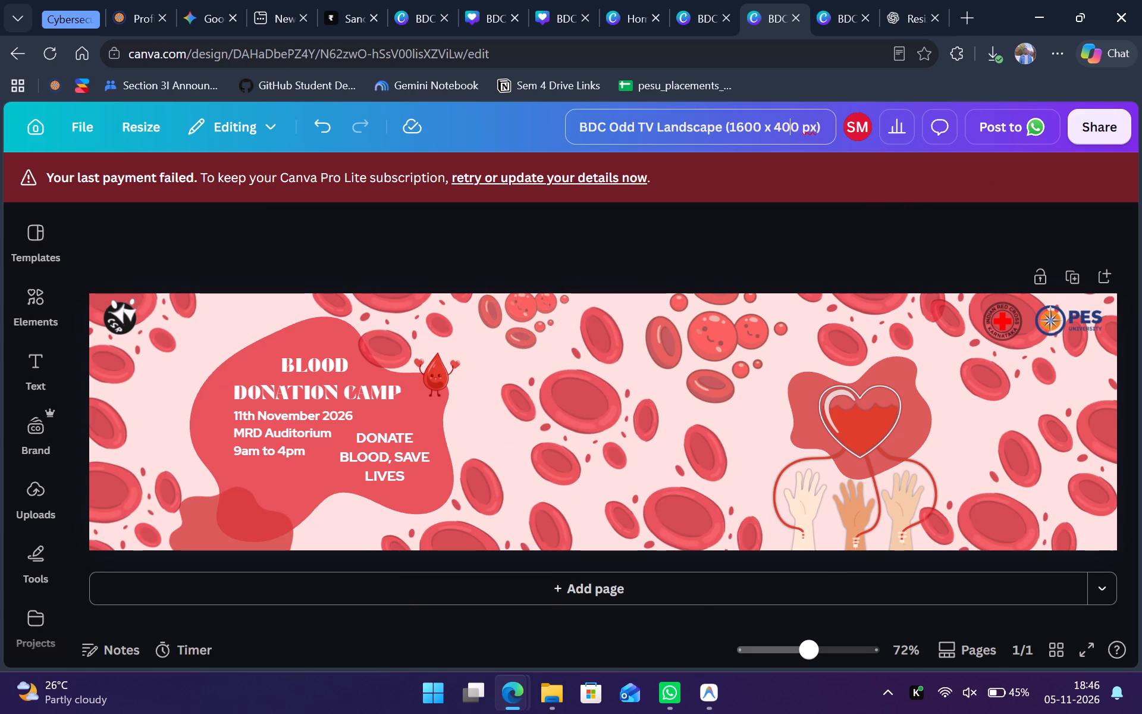
{"action": "left_click_drag", "start_coordinate": [824, 125], "coordinate": [633, 129]}
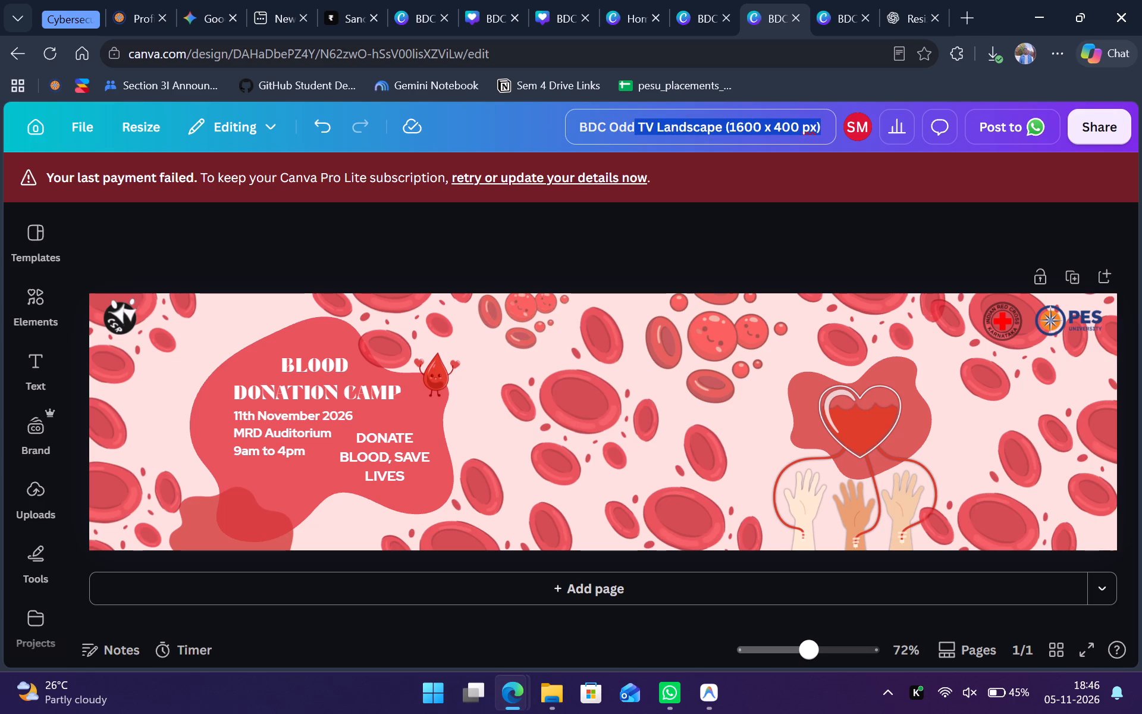
{"action": "left_click_drag", "start_coordinate": [633, 129], "coordinate": [637, 130]}
{"action": "type", "text": "Google G"}
{"action": "key", "text": "BackSpace"}
{"action": "type", "text": "Forms B"}
{"action": "type", "text": "anner"}
{"action": "key", "text": "Return"}
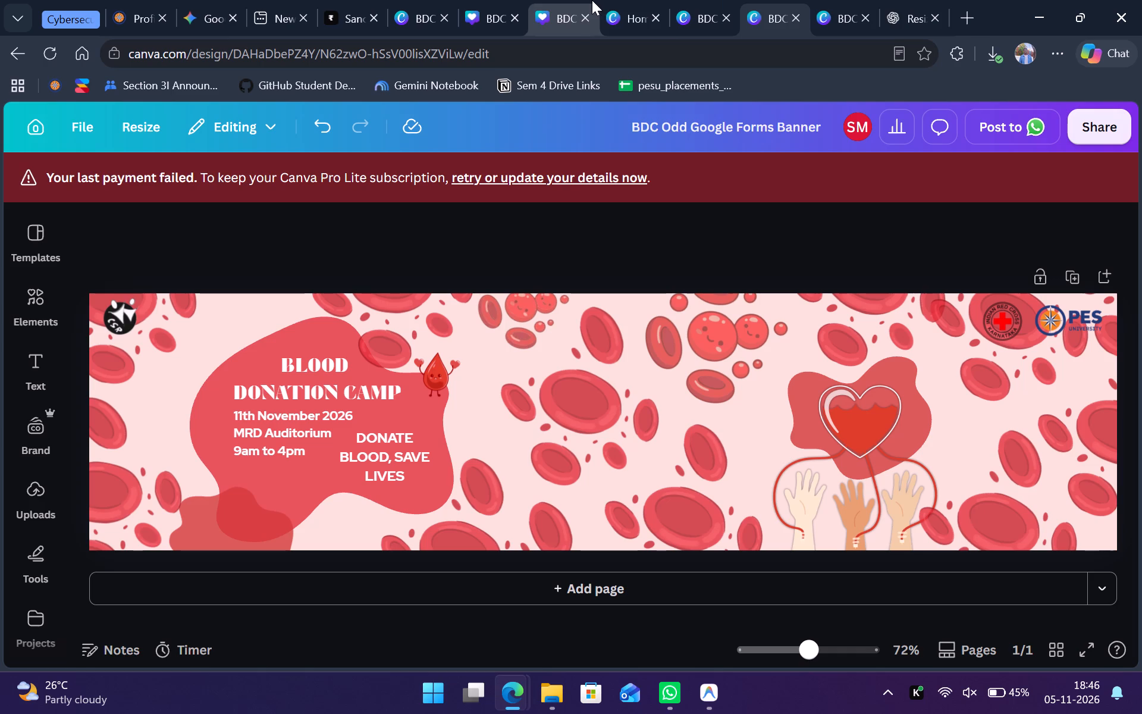
Switch to the BDC Odd PESU Academy design.
{"action": "left_click", "coordinate": [572, 234]}
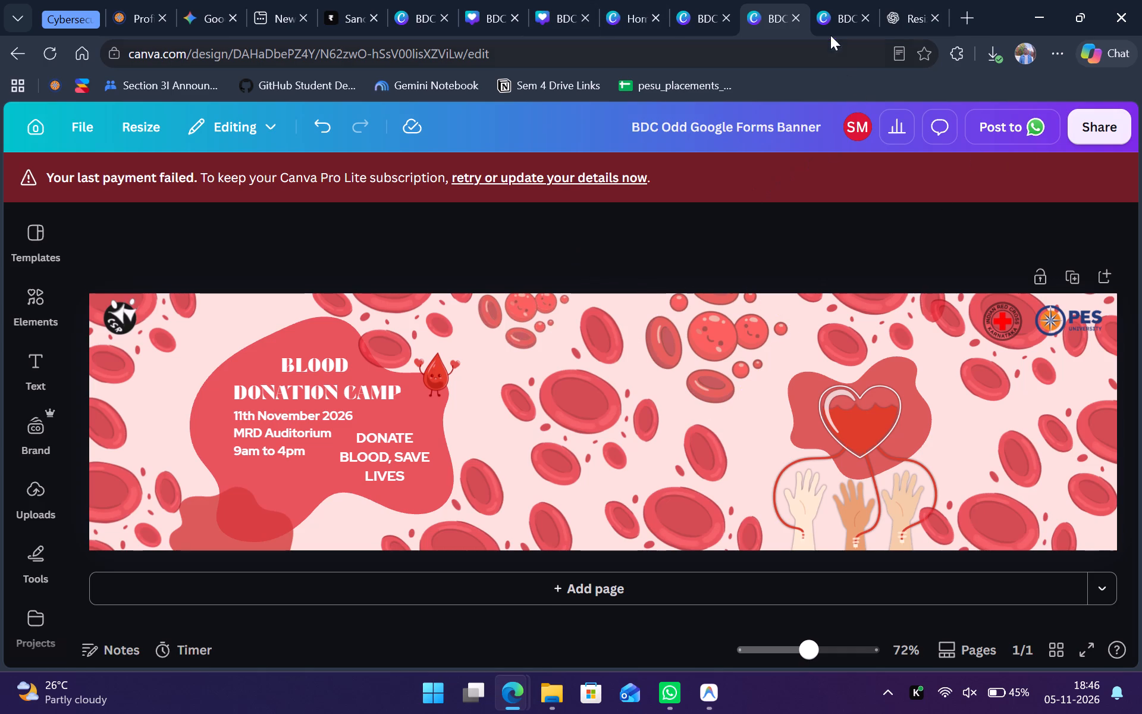
{"action": "left_click", "coordinate": [823, 13]}
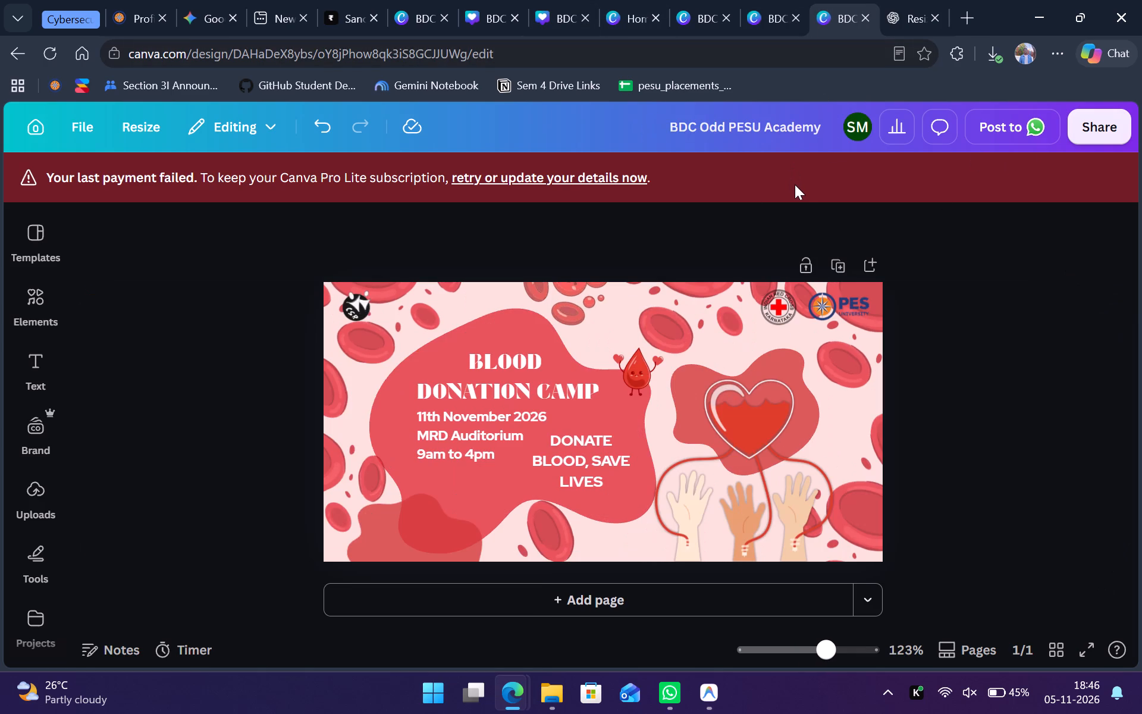
Download the BDC Odd PESU Academy design as a PNG at 511 × 255 px.
{"action": "left_click", "coordinate": [1077, 118]}
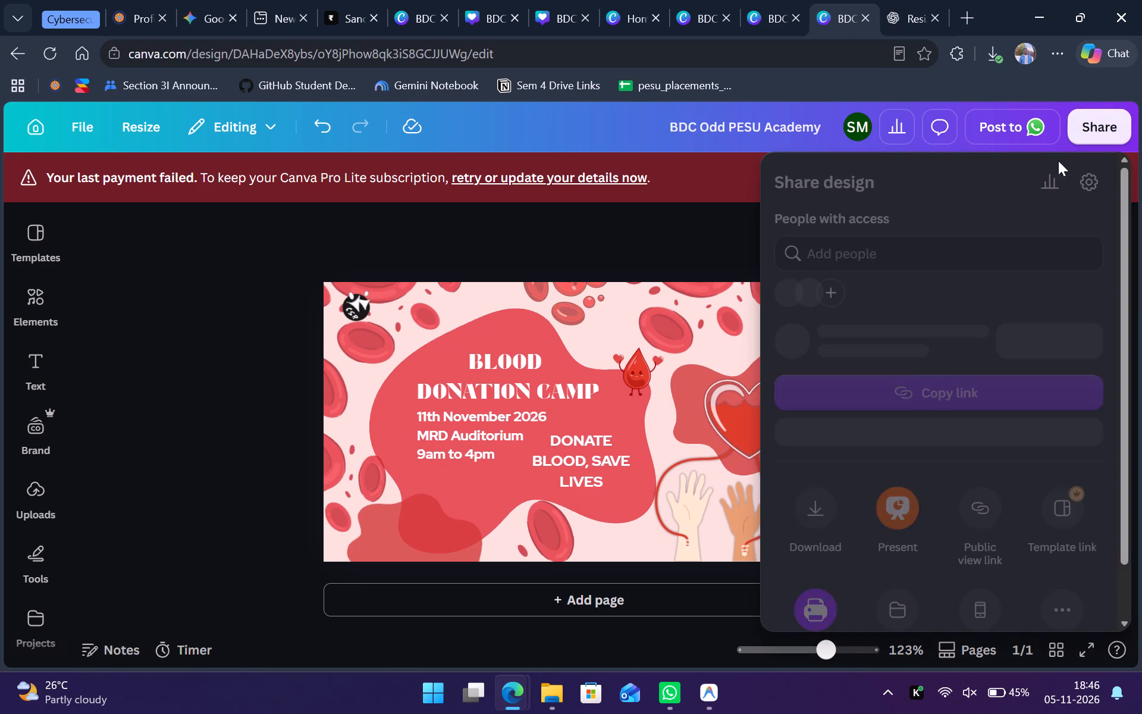
{"action": "left_click", "coordinate": [830, 536]}
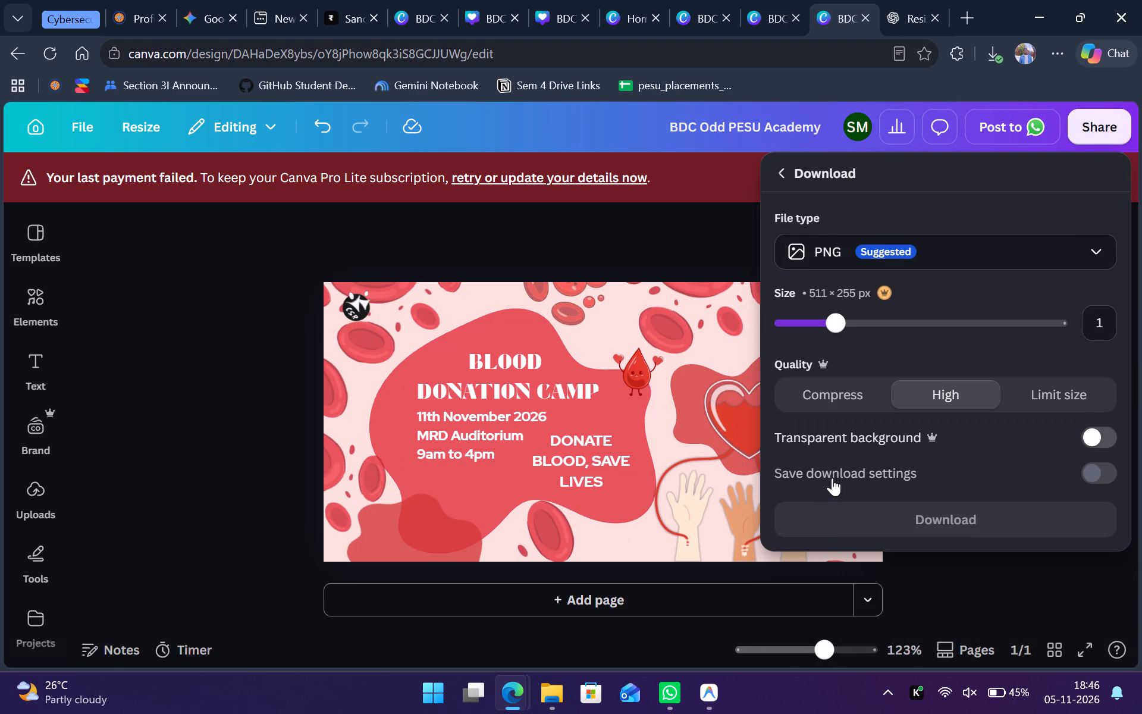
{"action": "left_click", "coordinate": [952, 520]}
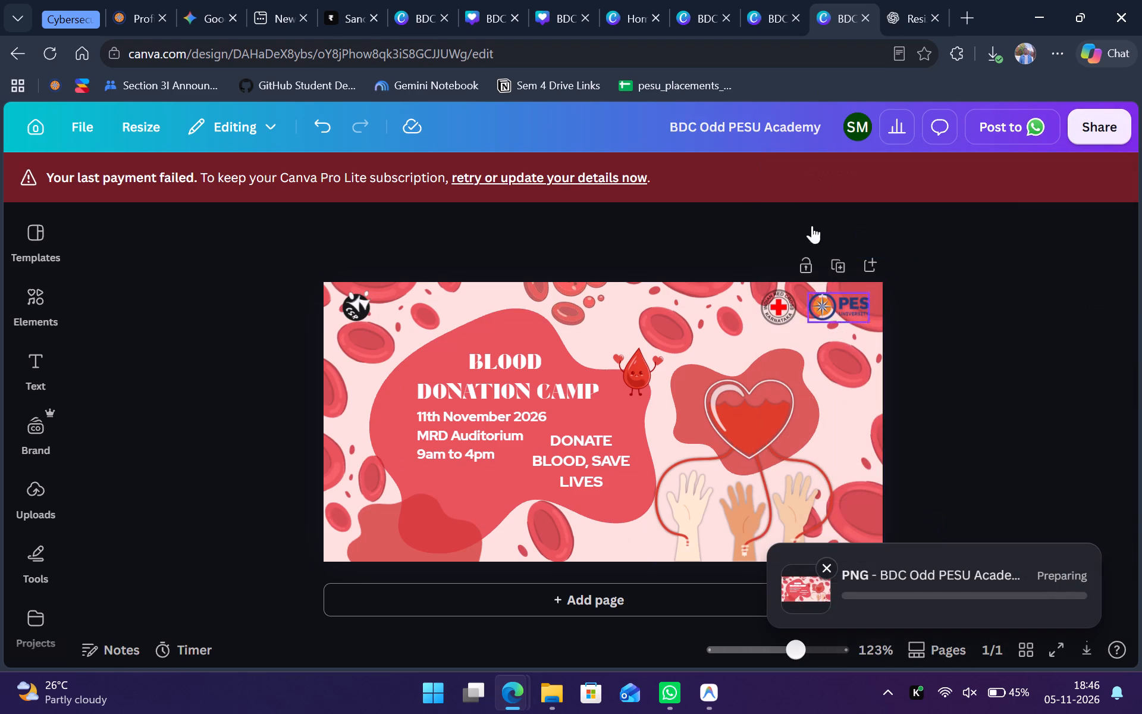
Switch to the BDC Odd Google Forms Banner design and download it as a PNG at 1,600 × 400 px.
{"action": "left_click", "coordinate": [777, 19]}
{"action": "left_click", "coordinate": [1103, 117]}
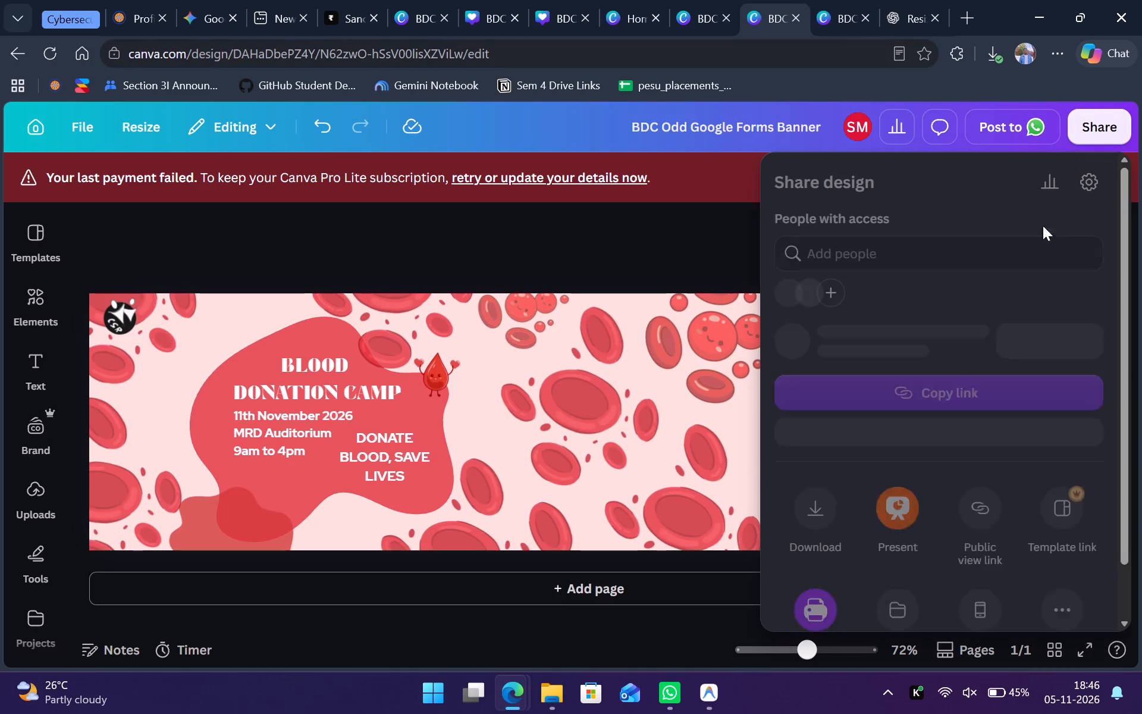
{"action": "left_click", "coordinate": [810, 547]}
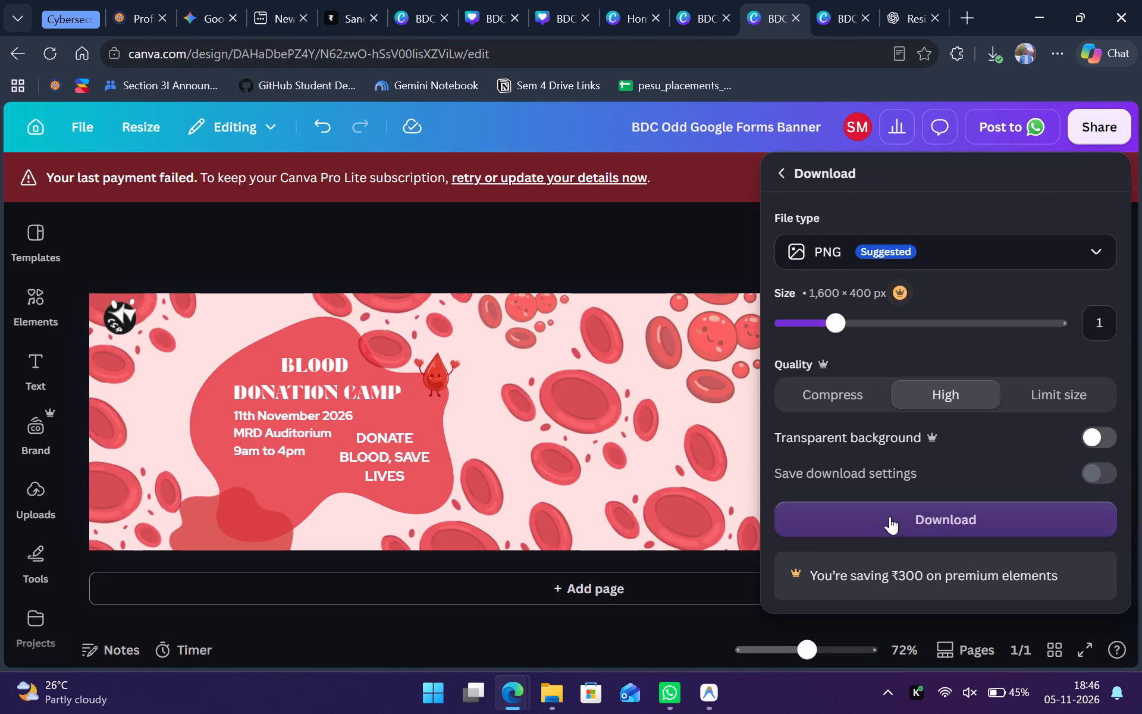
{"action": "left_click", "coordinate": [890, 516]}
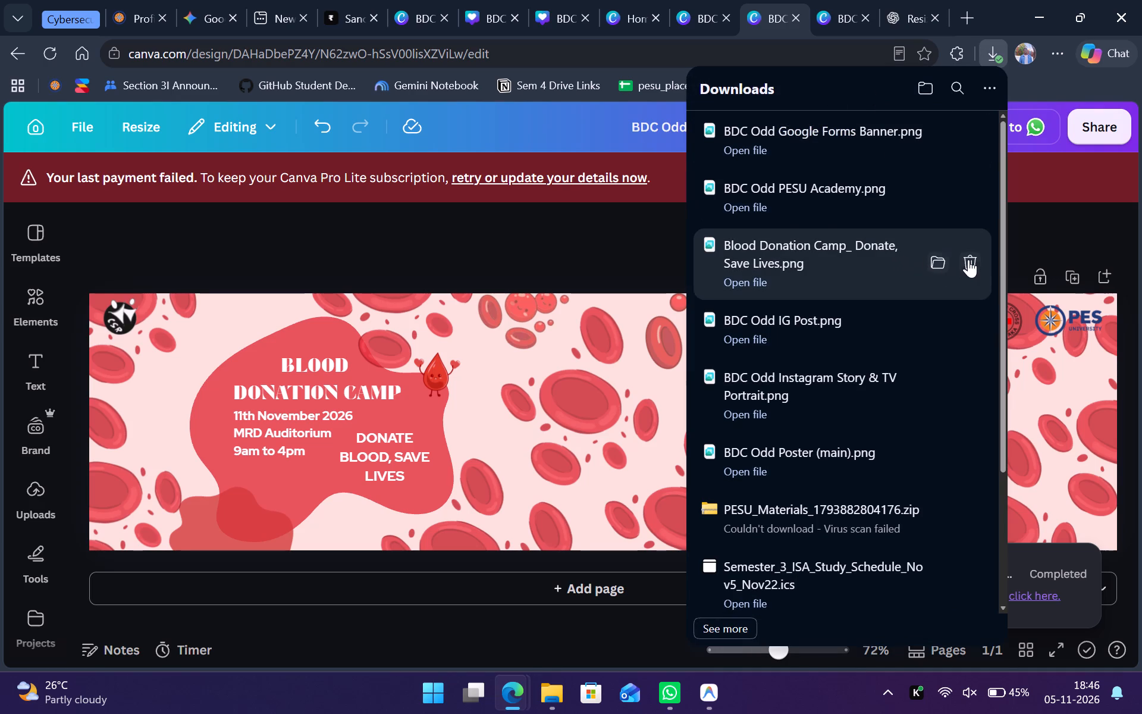
View the downloaded image Blood Donation Camp_ Donate, Save Lives.png, close it and delete the file from the downloads.
{"action": "left_click", "coordinate": [876, 261]}
{"action": "left_click", "coordinate": [768, 280]}
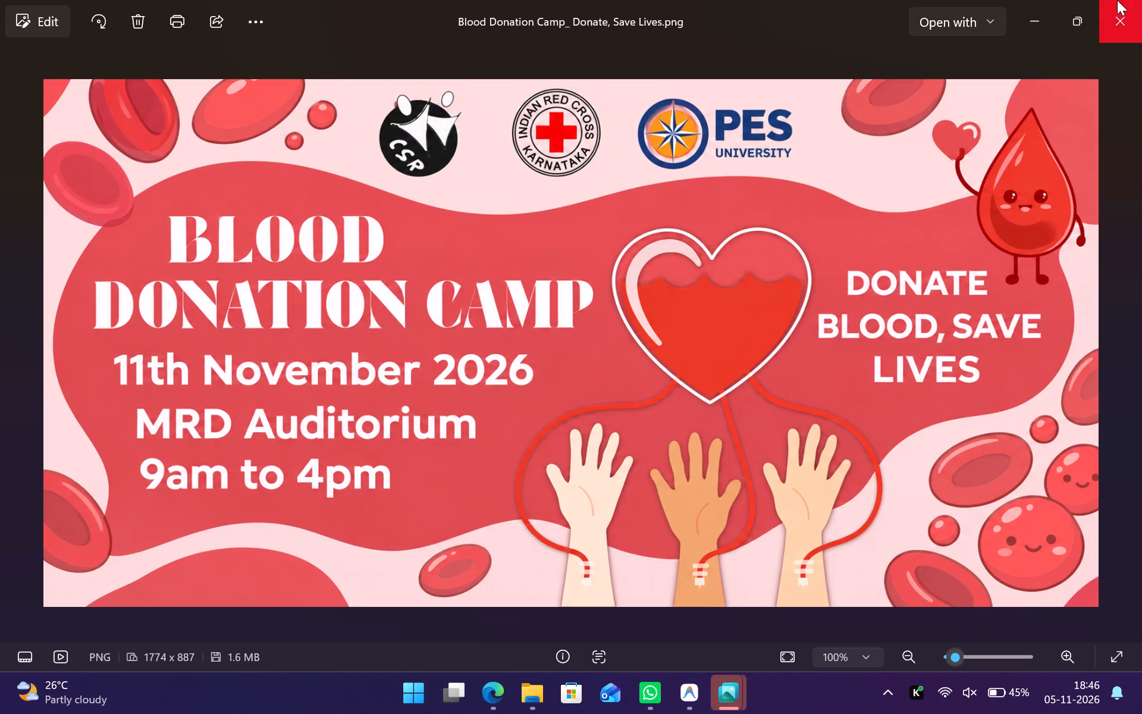
{"action": "left_click", "coordinate": [1141, 0]}
{"action": "left_click", "coordinate": [972, 256]}
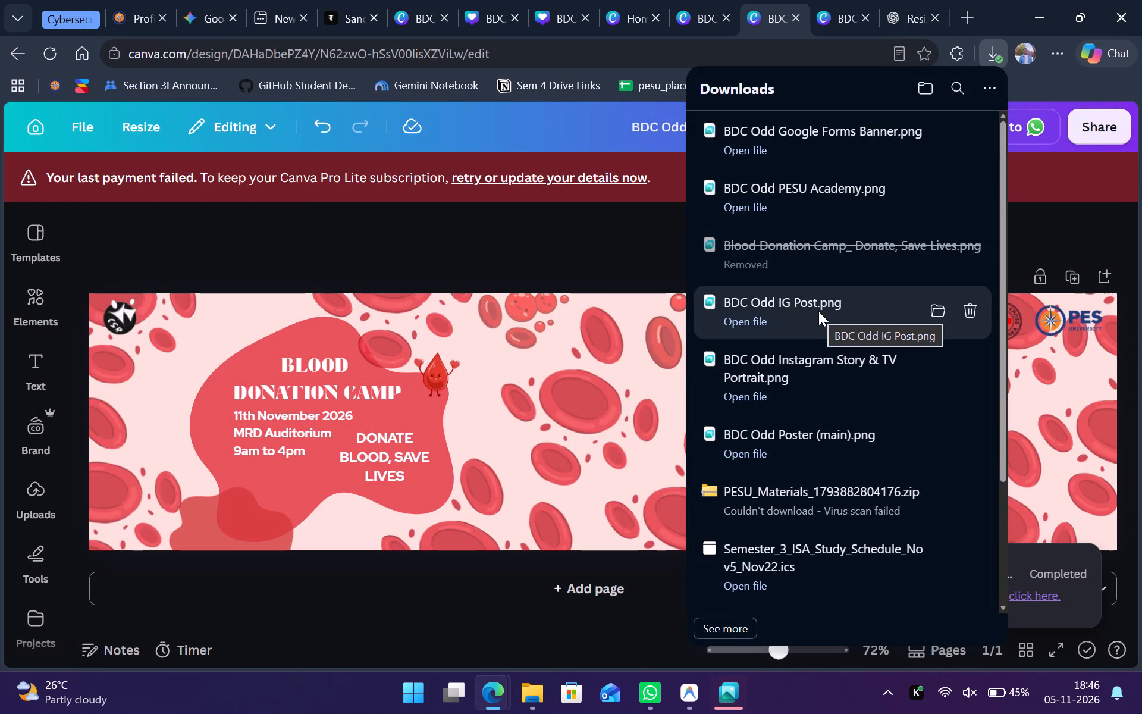
Switch to the BDC Odd TV Landscape design and download it as a PNG at 1,920 × 1,080 px.
{"action": "left_click", "coordinate": [710, 0]}
{"action": "left_click", "coordinate": [943, 228]}
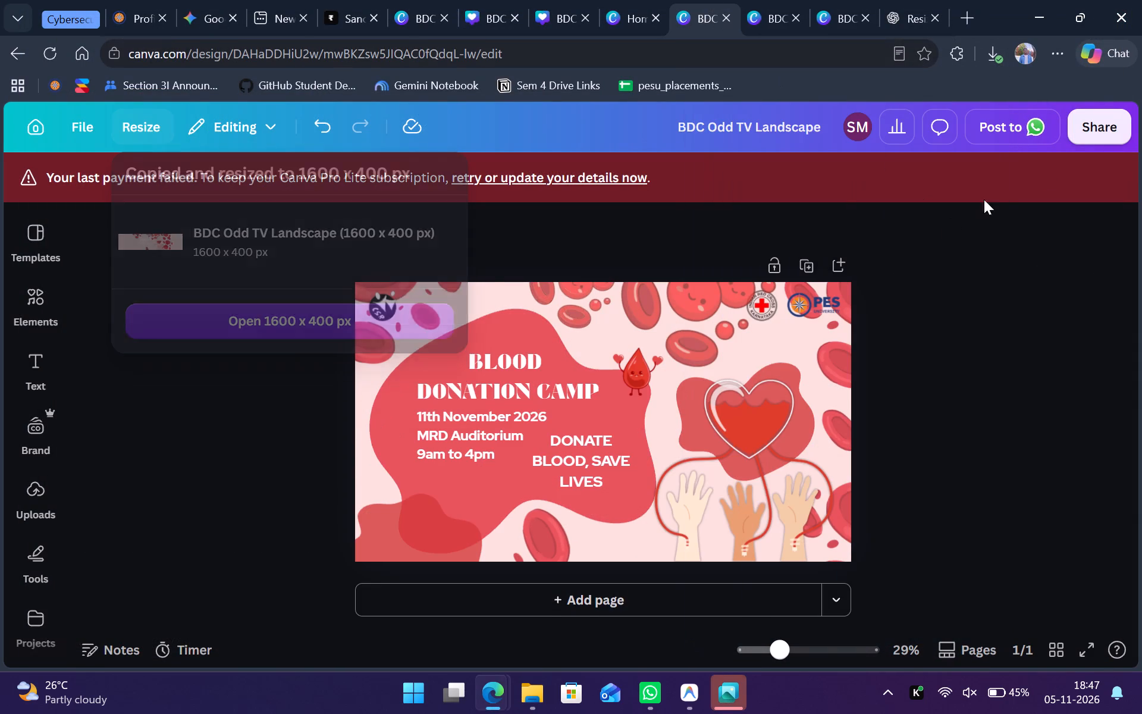
{"action": "left_click", "coordinate": [1091, 126]}
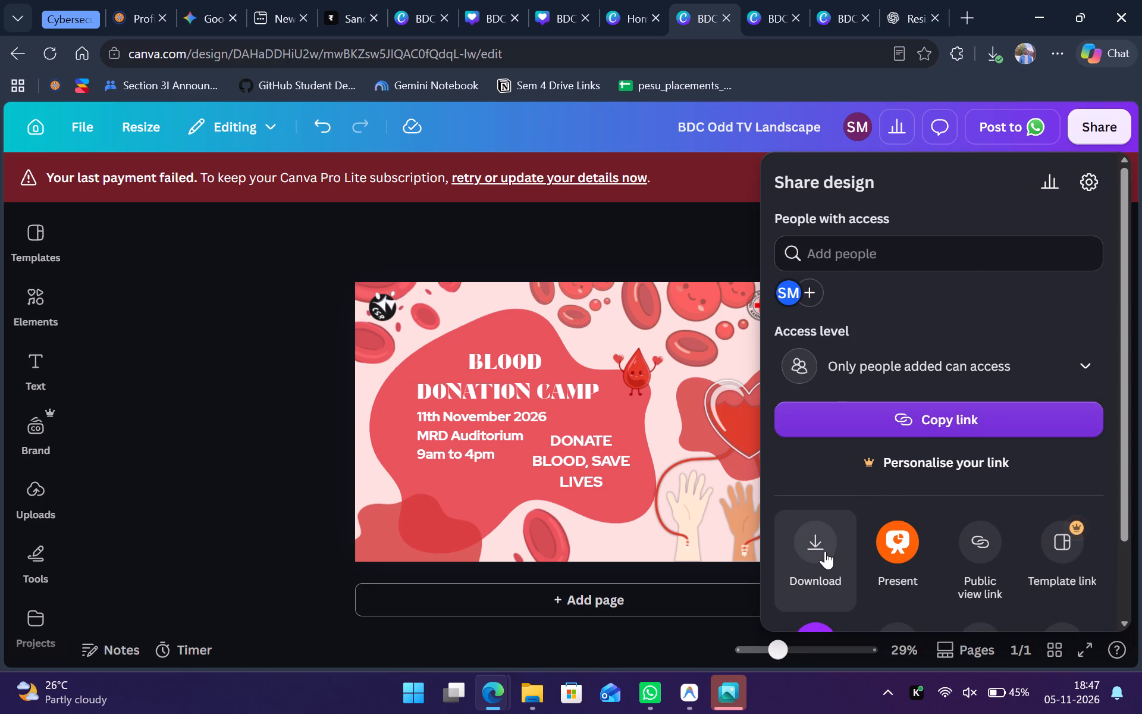
{"action": "left_click", "coordinate": [823, 552]}
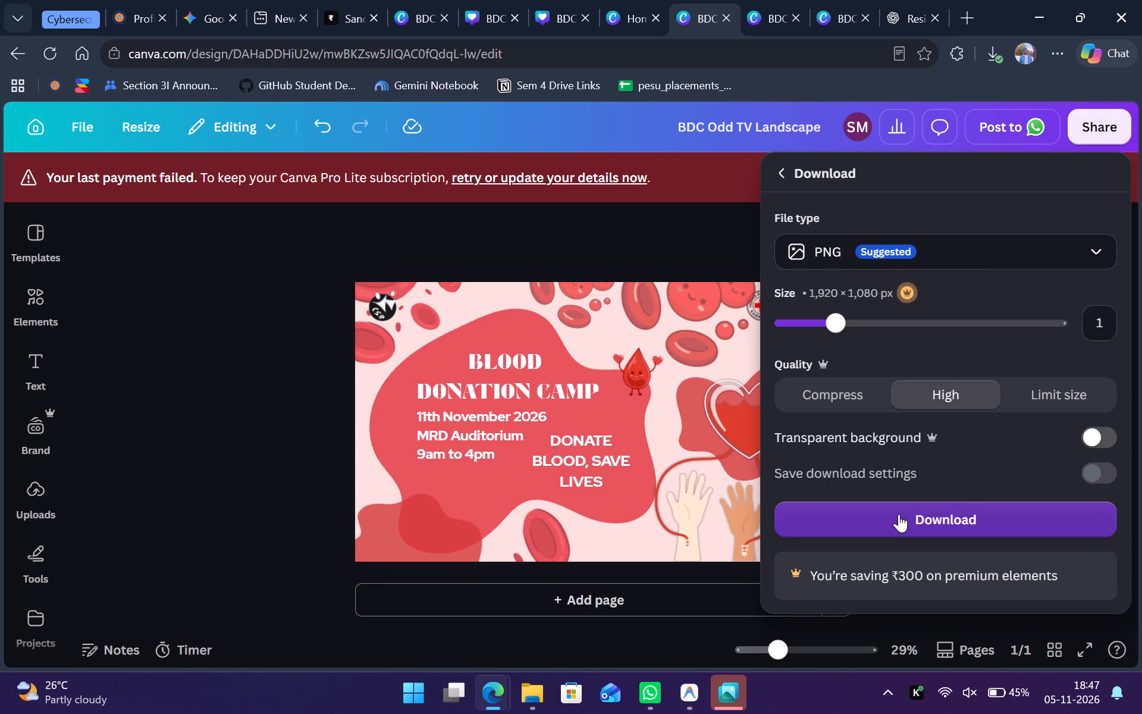
{"action": "left_click", "coordinate": [899, 514]}
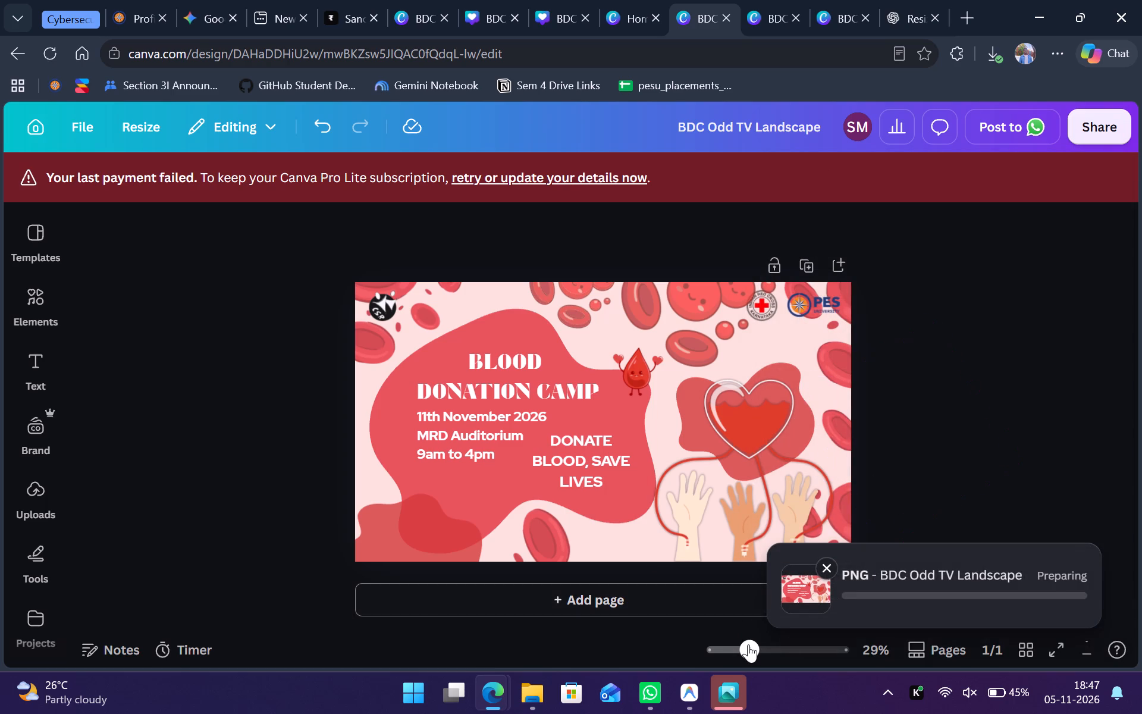
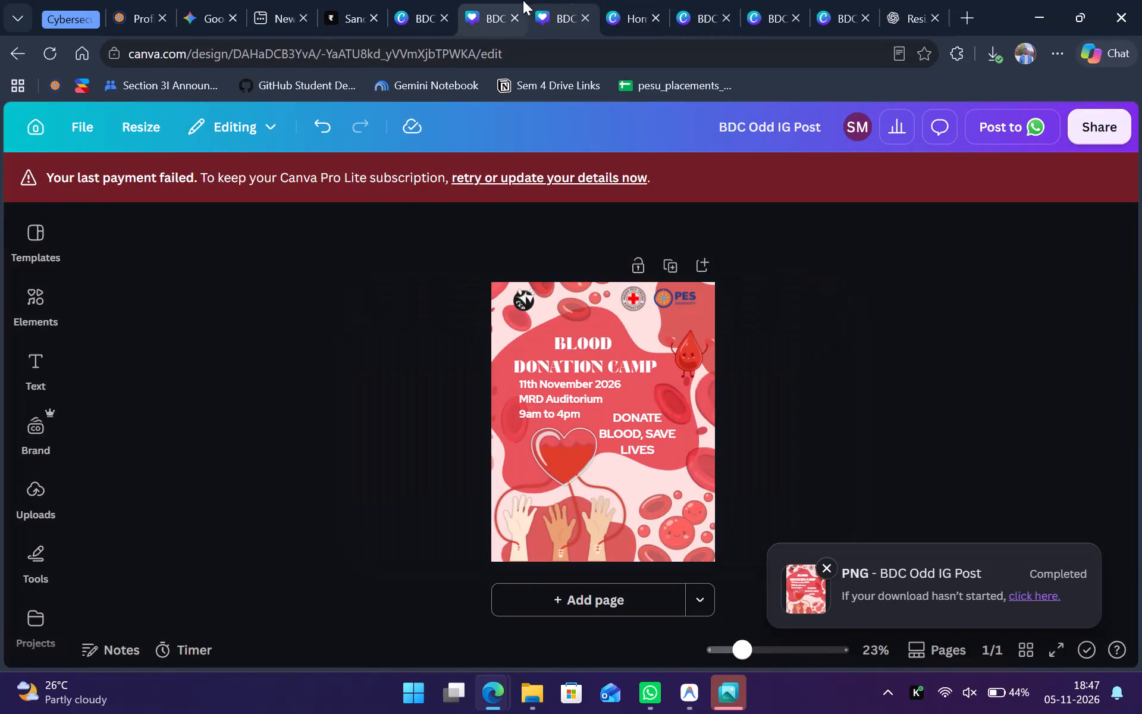
Switch to the BDC Odd Poster (main) design and download it as a print PDF with the CMYK colour profile.
{"action": "left_click", "coordinate": [470, 0]}
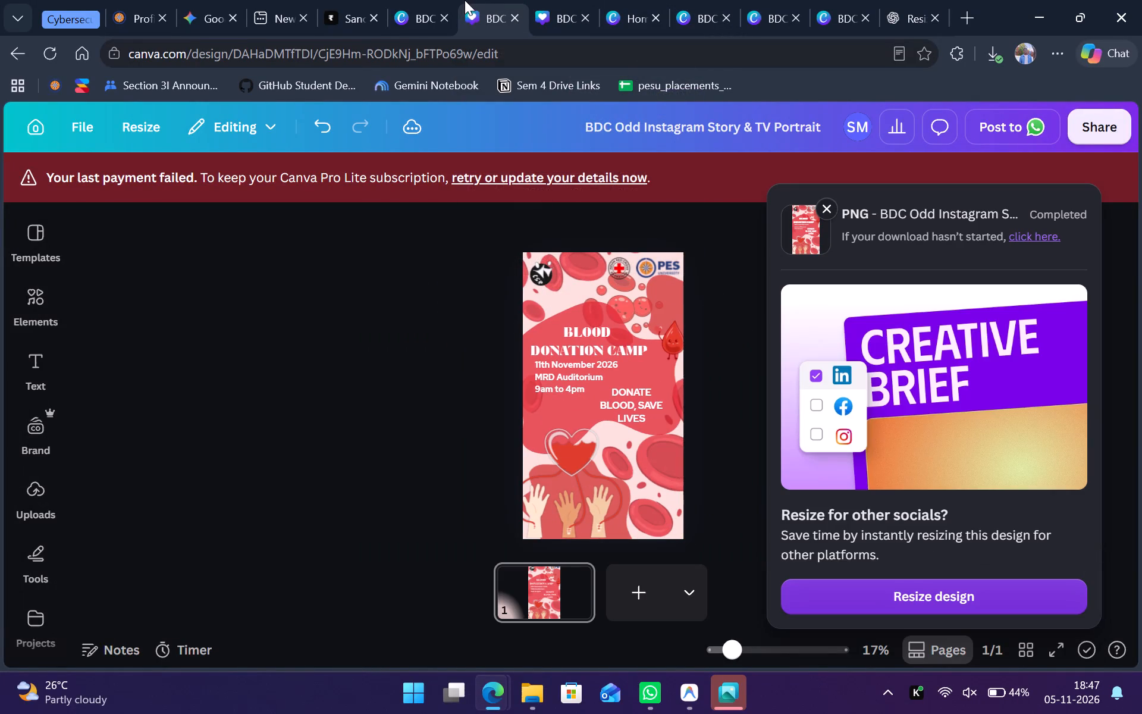
{"action": "left_click", "coordinate": [441, 0]}
{"action": "left_click", "coordinate": [1087, 121]}
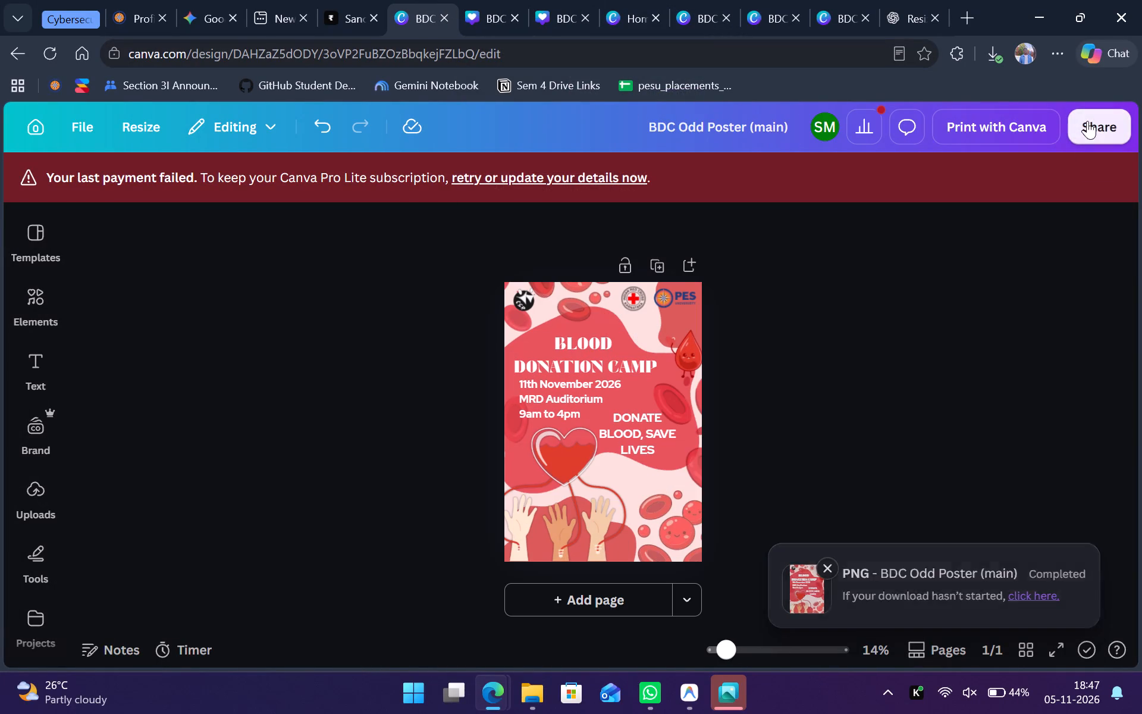
{"action": "left_click", "coordinate": [818, 531]}
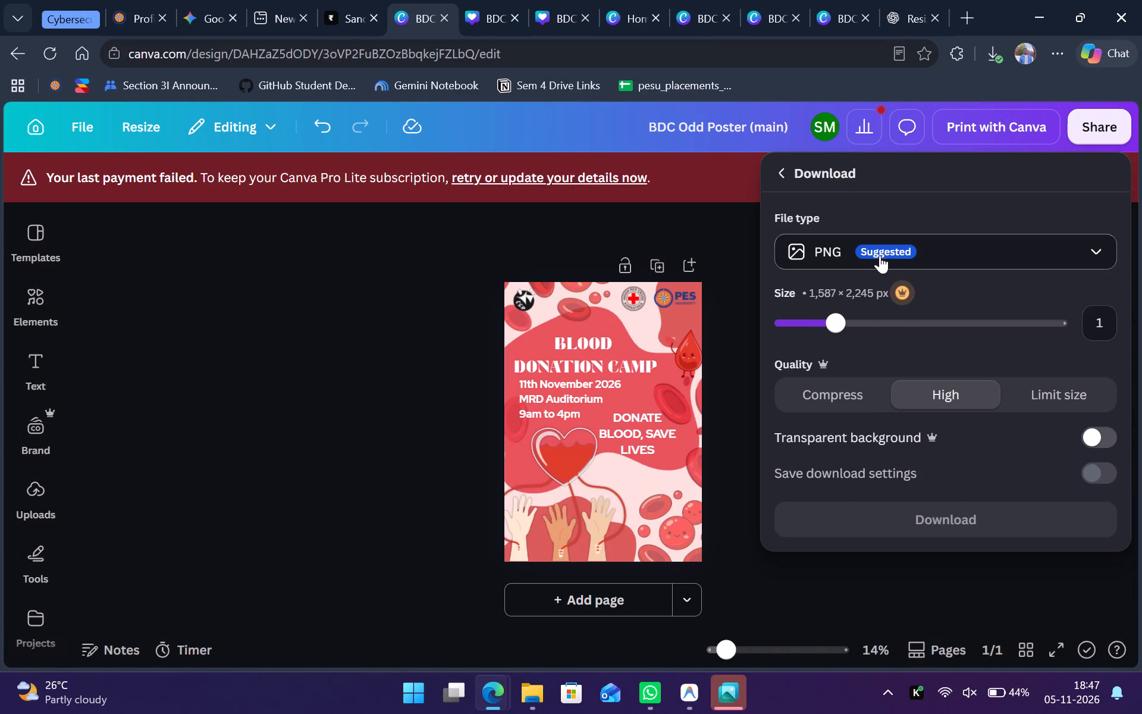
{"action": "left_click", "coordinate": [880, 255]}
{"action": "left_click", "coordinate": [858, 397]}
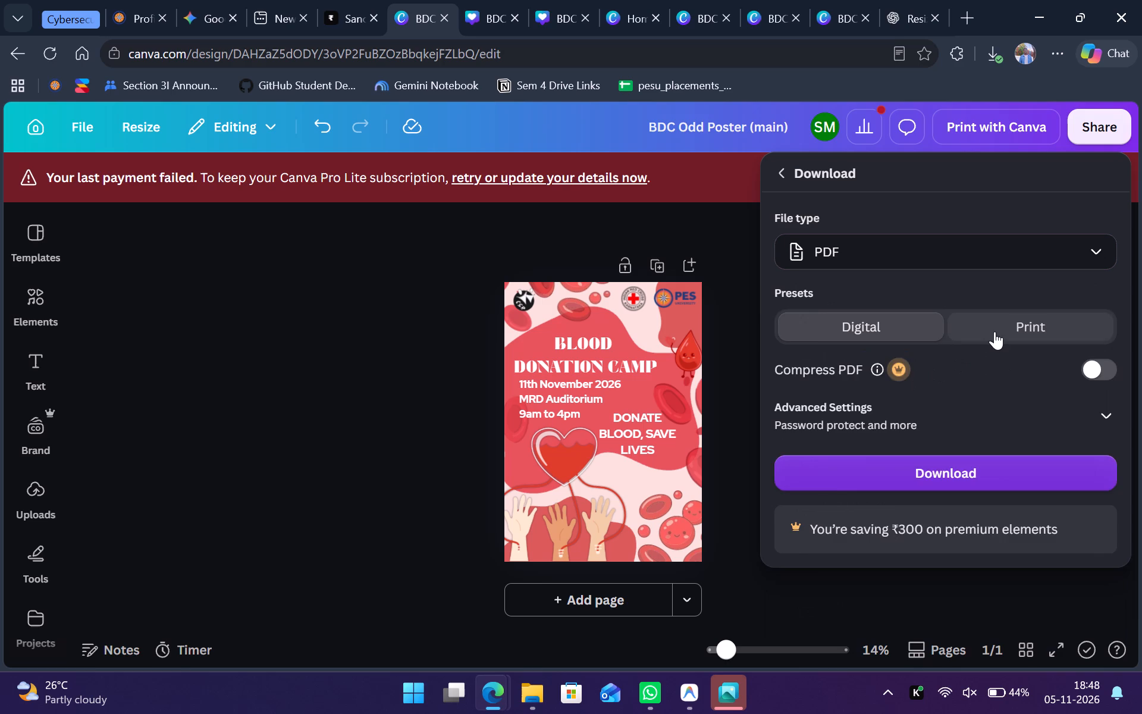
{"action": "left_click", "coordinate": [994, 331]}
{"action": "left_click", "coordinate": [996, 390]}
{"action": "left_click", "coordinate": [898, 491]}
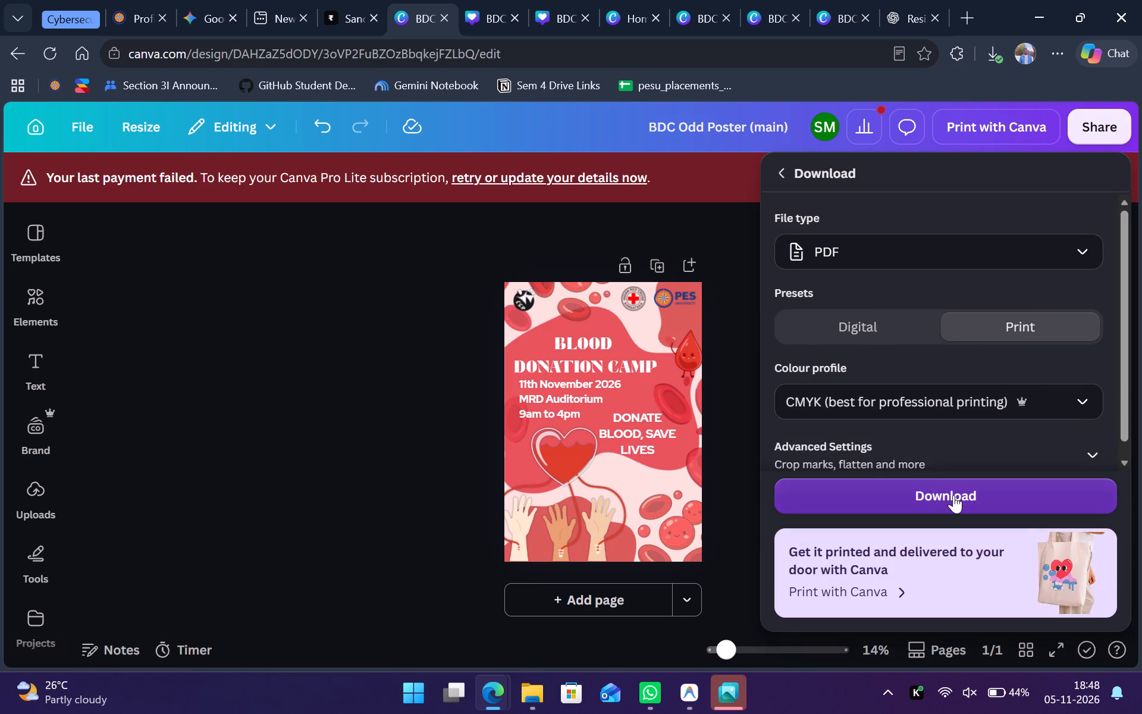
{"action": "scroll", "coordinate": [935, 423], "scroll_direction": "down", "scroll_amount": 2}
{"action": "left_click", "coordinate": [934, 499]}
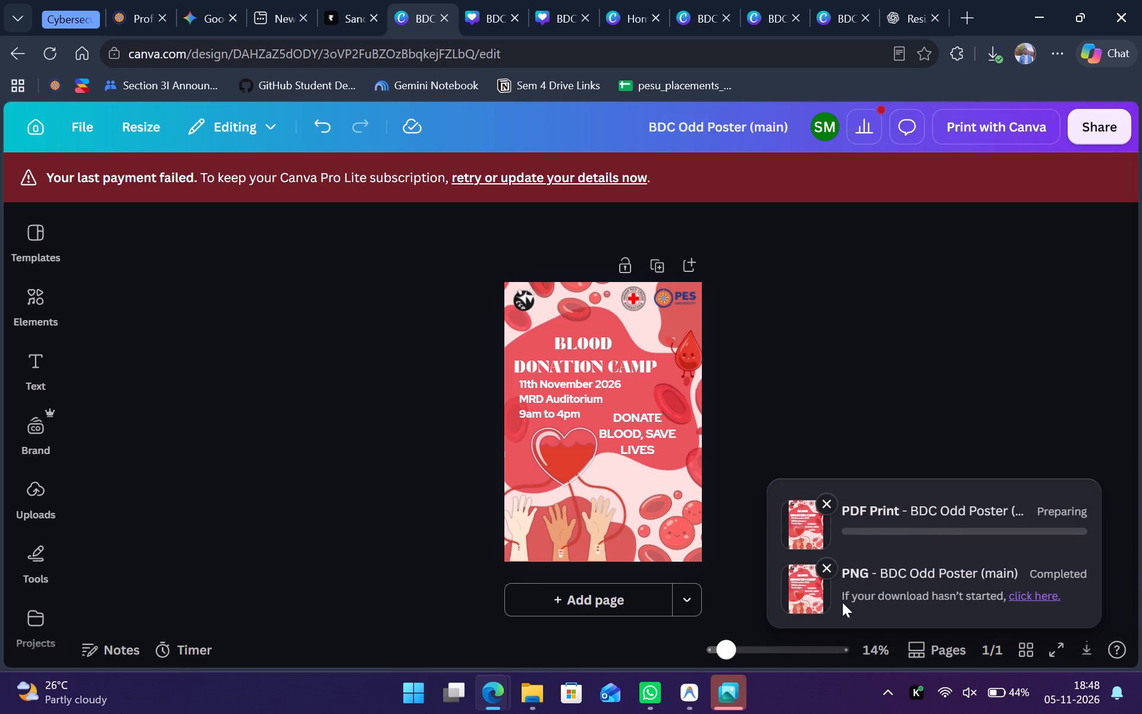
Bring up the open Photos window and close it.
{"action": "left_click", "coordinate": [738, 676]}
{"action": "left_click", "coordinate": [740, 688]}
{"action": "left_click", "coordinate": [1141, 0]}
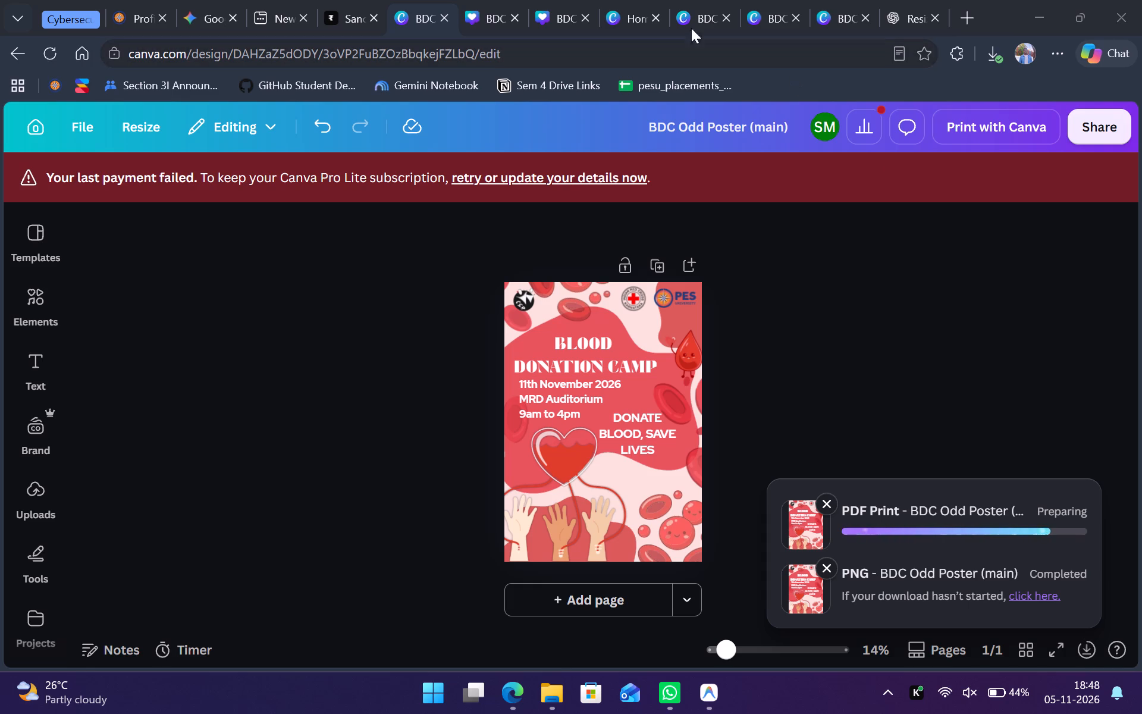
In File Explorer's Downloads folder, copy the five BDC Odd PNGs: TV Landscape, Google Forms Banner, PESU Academy, IG Post, and Instagram Story & TV Portrait.
{"action": "left_click", "coordinate": [509, 0]}
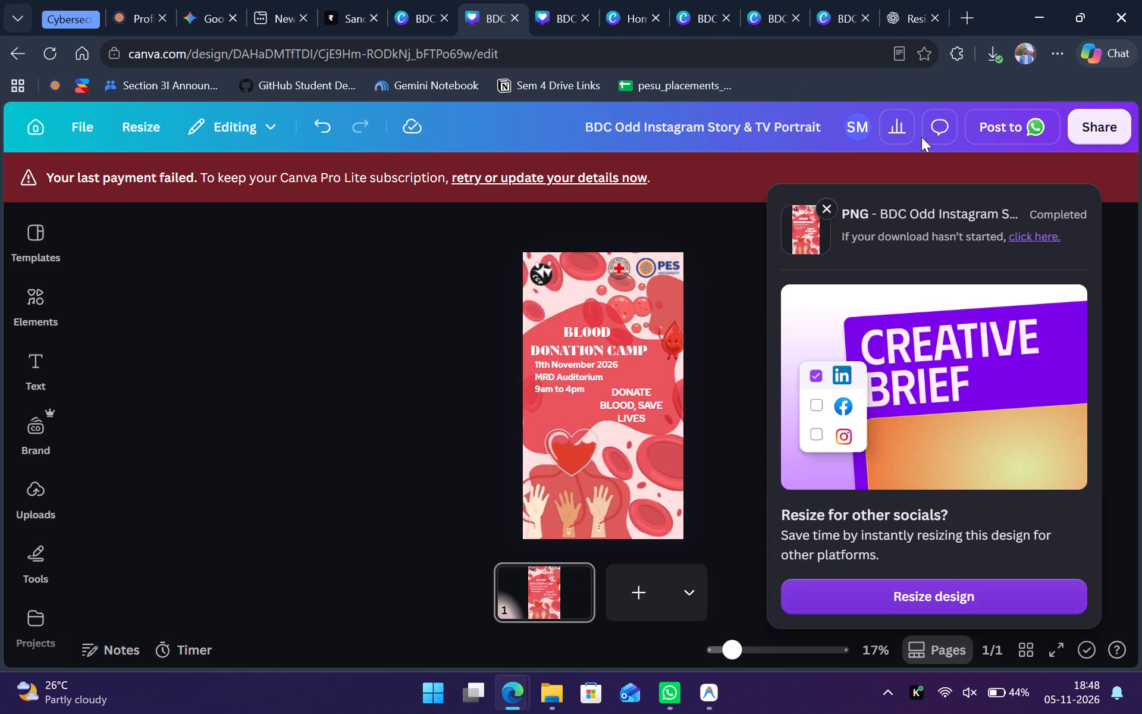
{"action": "left_click", "coordinate": [563, 706]}
{"action": "left_click", "coordinate": [526, 584]}
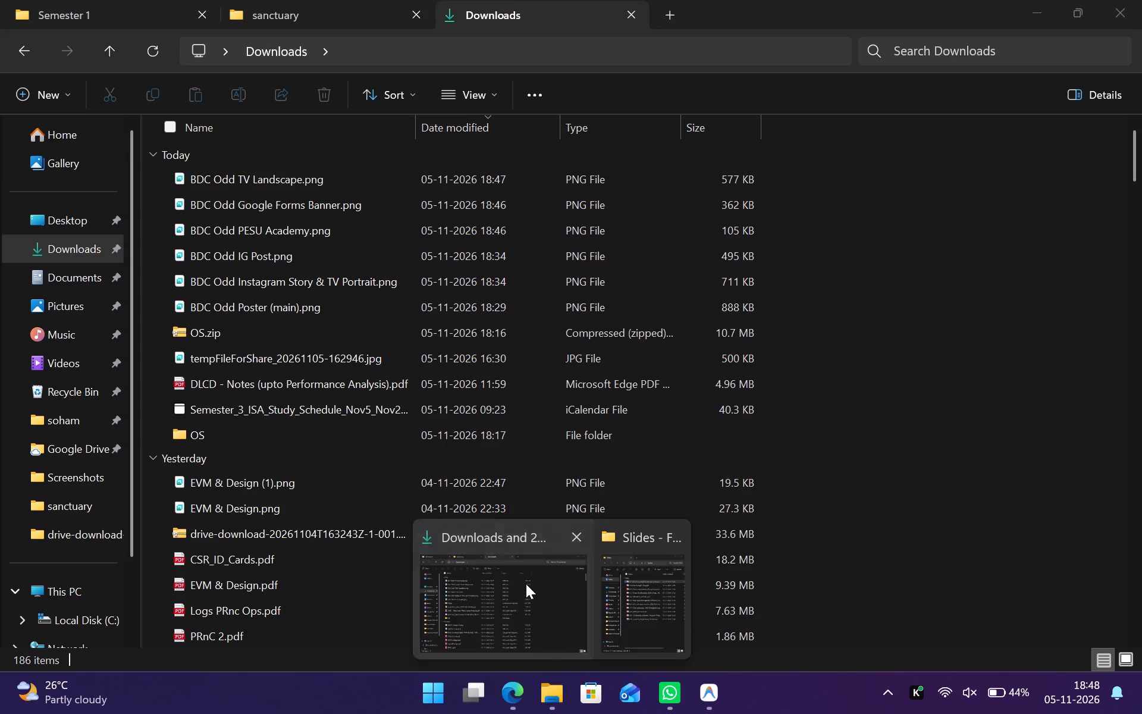
{"action": "left_click_drag", "start_coordinate": [774, 175], "coordinate": [709, 294]}
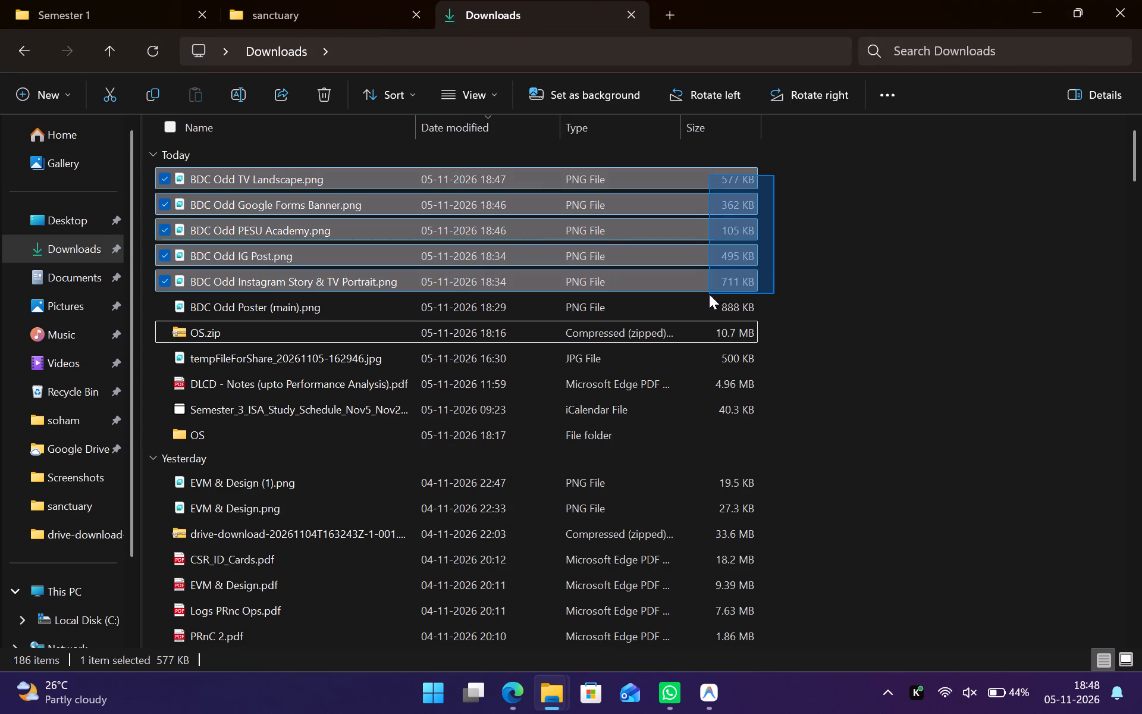
{"action": "left_click_drag", "start_coordinate": [709, 294], "coordinate": [705, 305]}
{"action": "left_click", "coordinate": [702, 304], "text": "ctrl"}
{"action": "key", "text": "ctrl+c"}
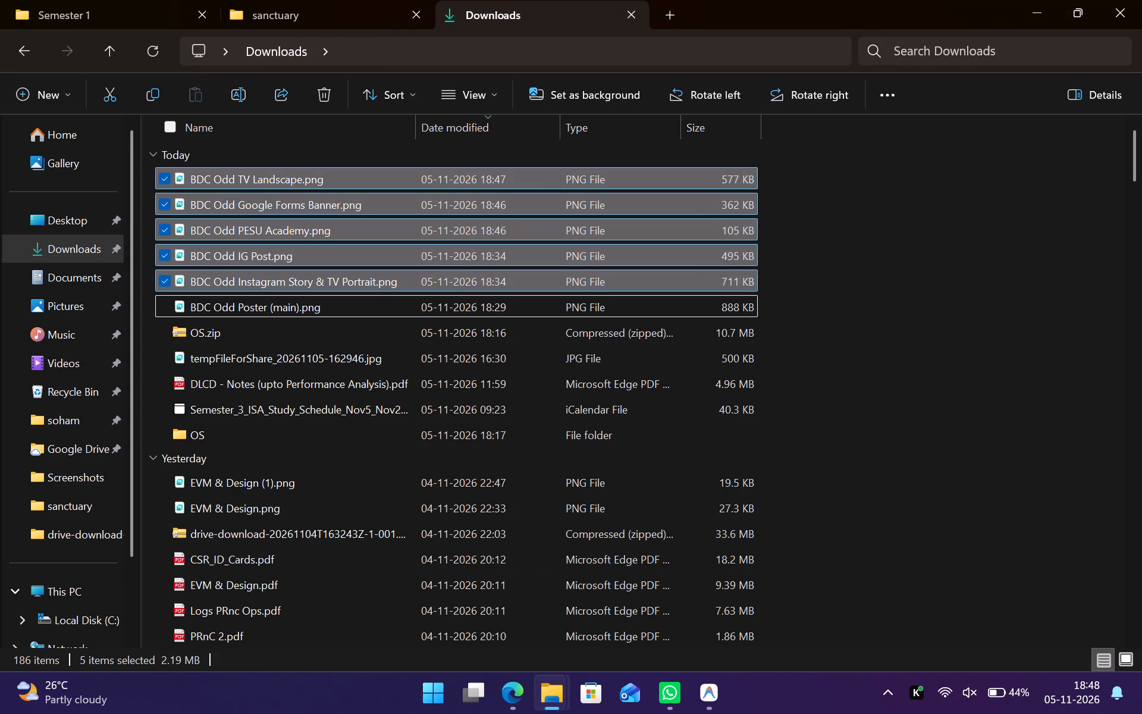